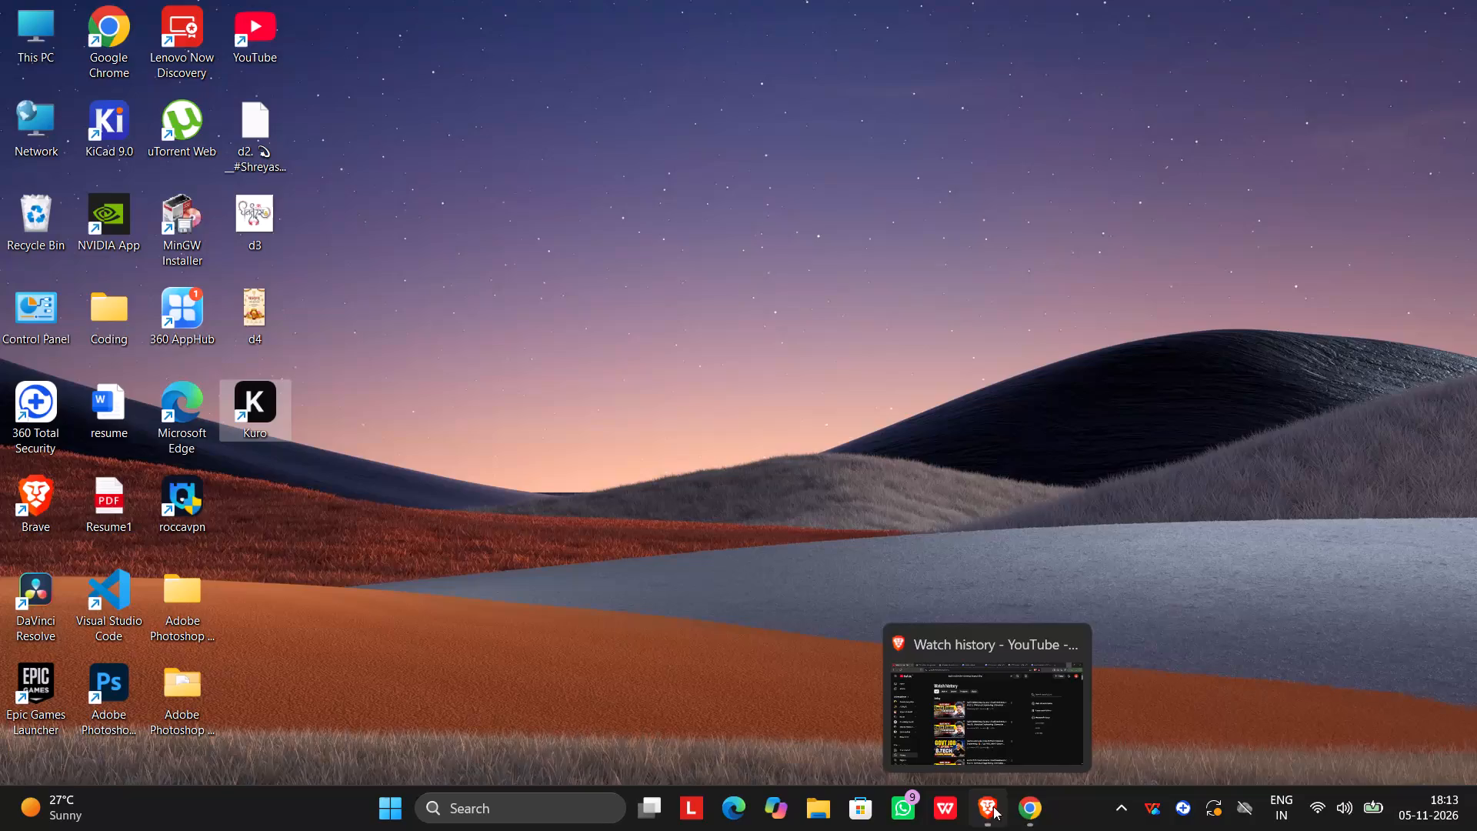
# Switch to Brave, open the first DIOT poster design in Canva, and look through its pages.
pyautogui.click(982, 813)
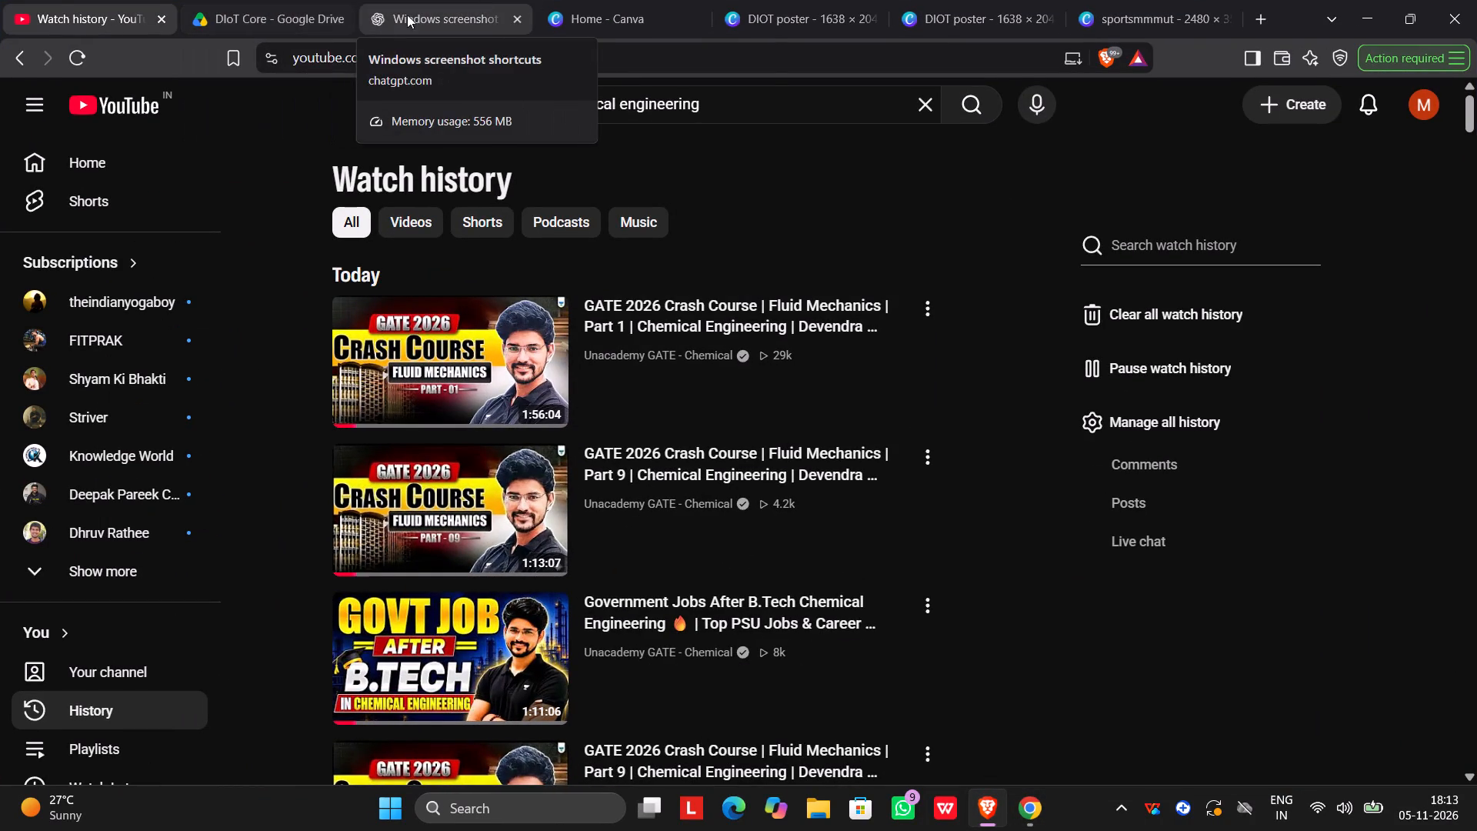
pyautogui.click(618, 21)
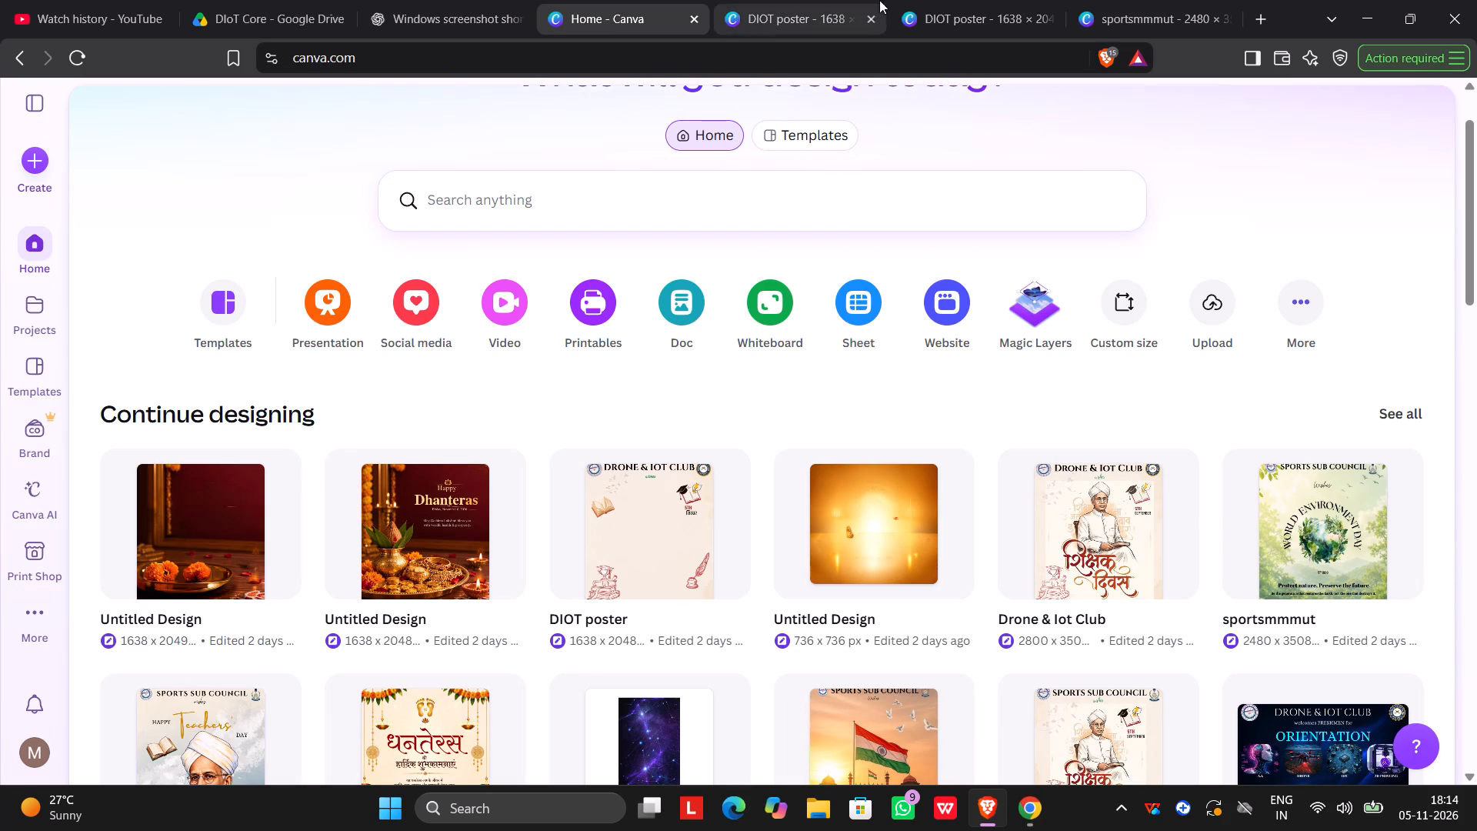
pyautogui.click(795, 0)
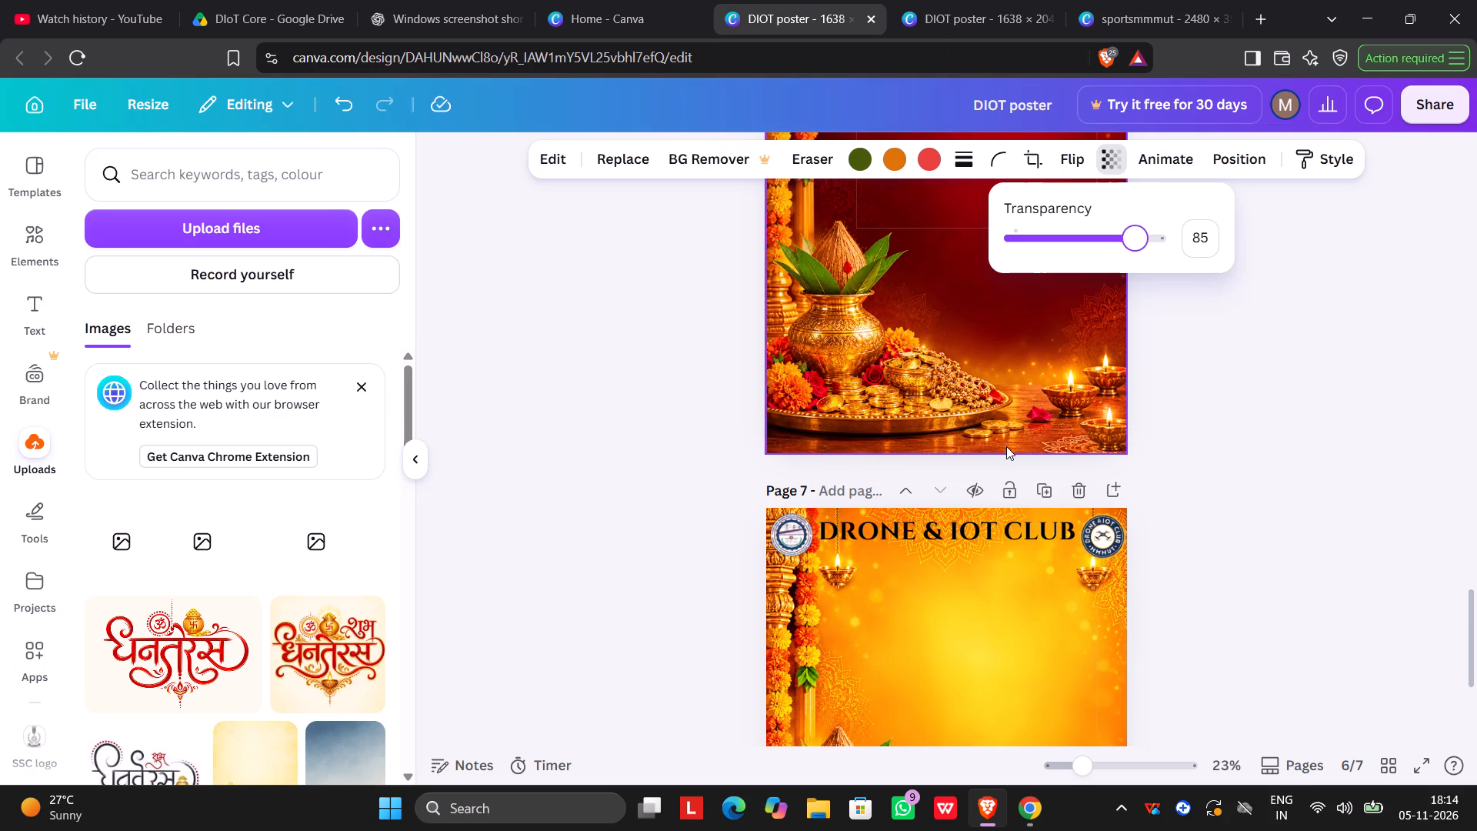
pyautogui.scroll(4, 1006, 446)
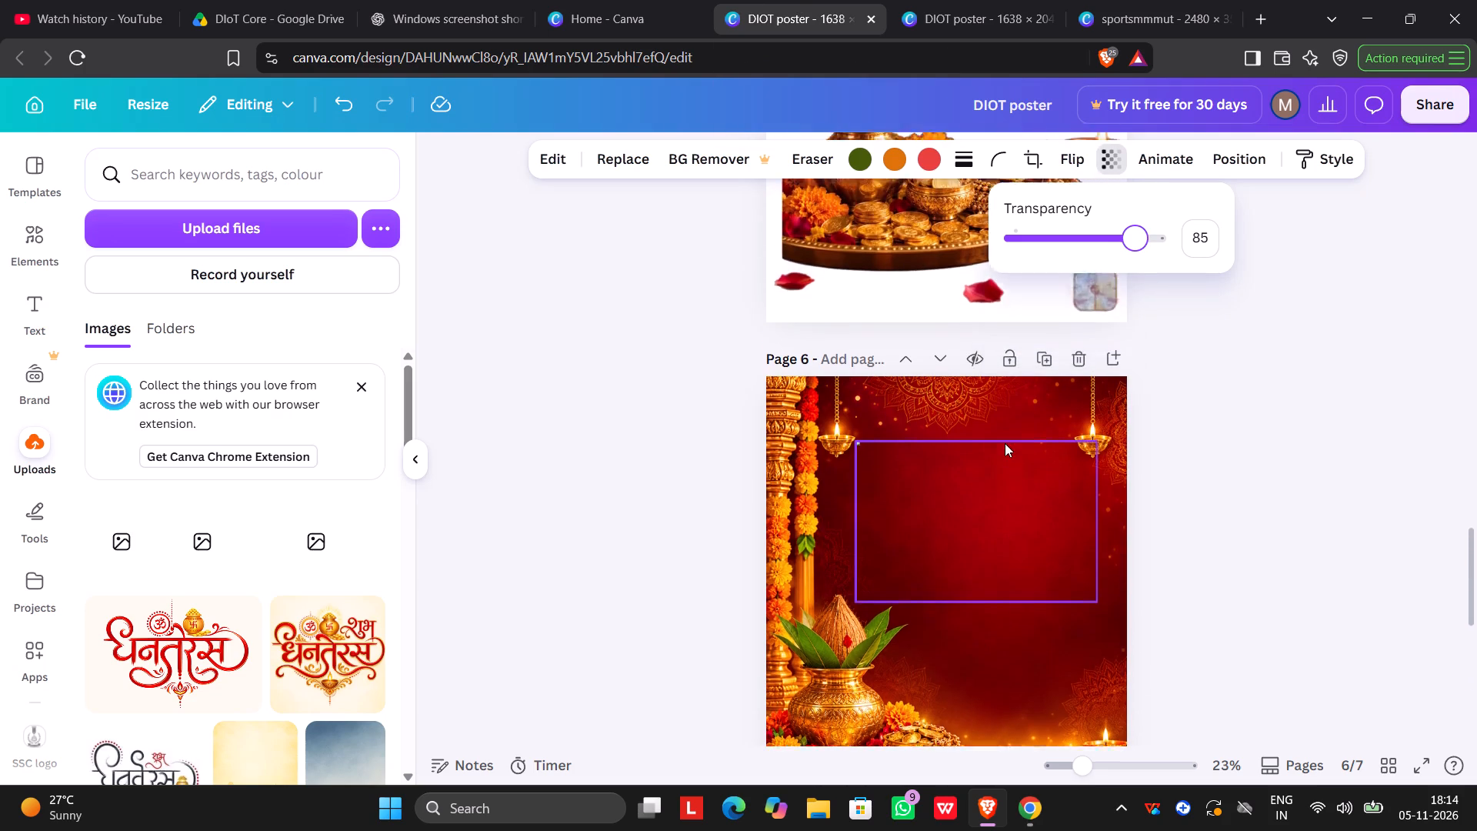
pyautogui.scroll(-11, 1005, 443)
pyautogui.scroll(11, 1005, 443)
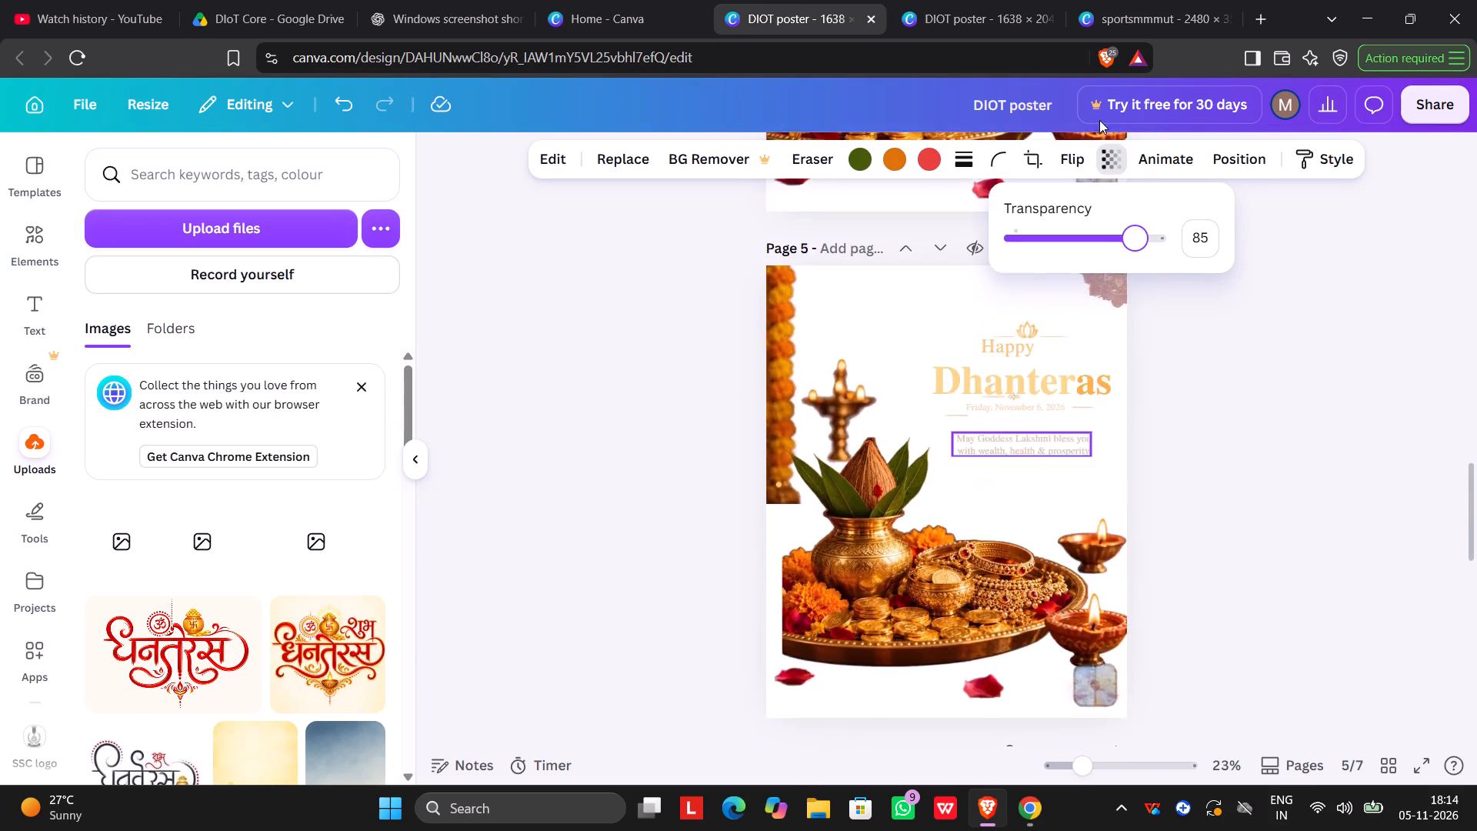
pyautogui.scroll(18, 1005, 442)
pyautogui.scroll(6, 1005, 442)
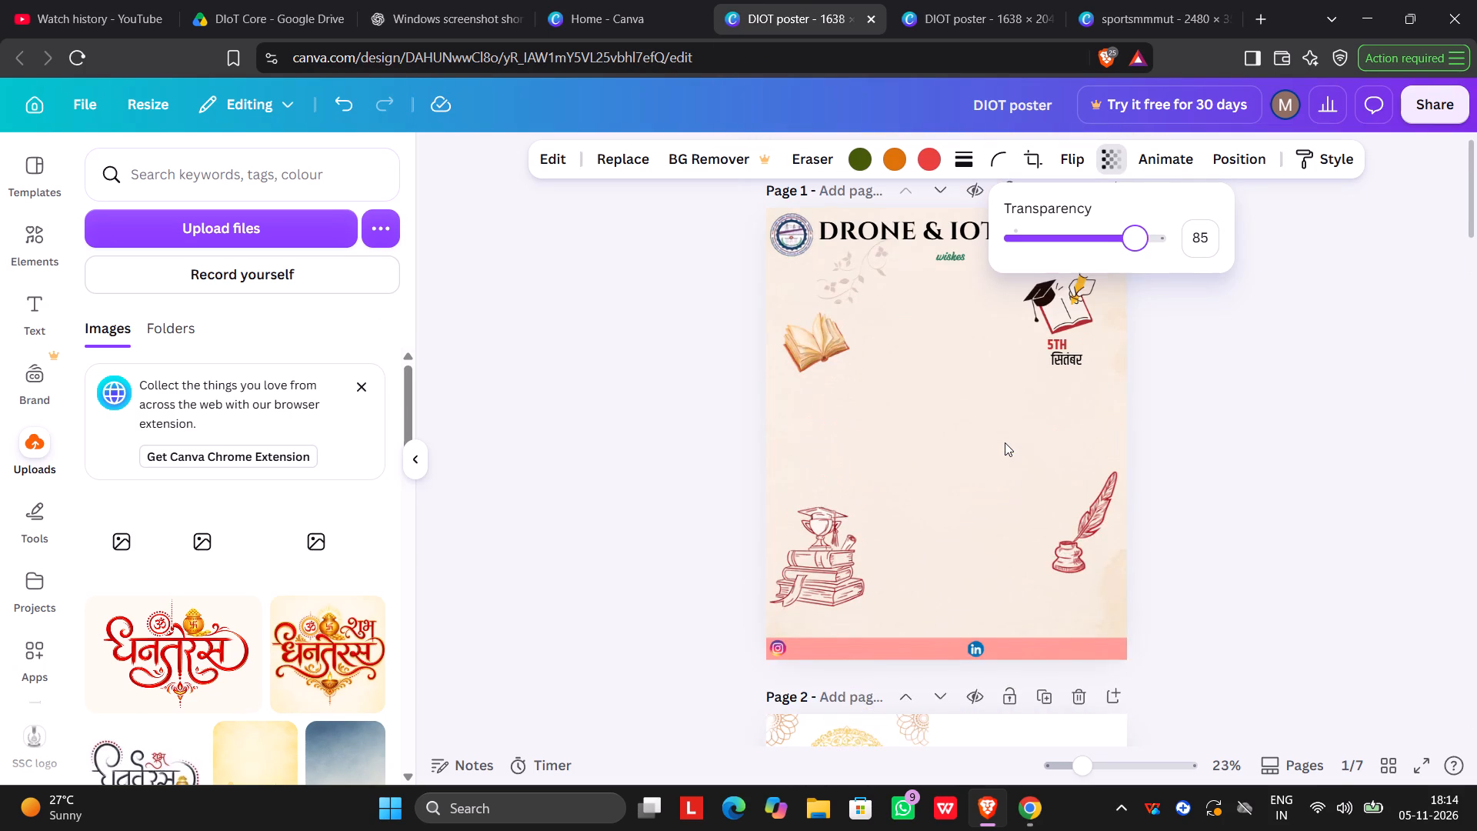
pyautogui.scroll(5, 1005, 442)
pyautogui.scroll(-15, 1005, 442)
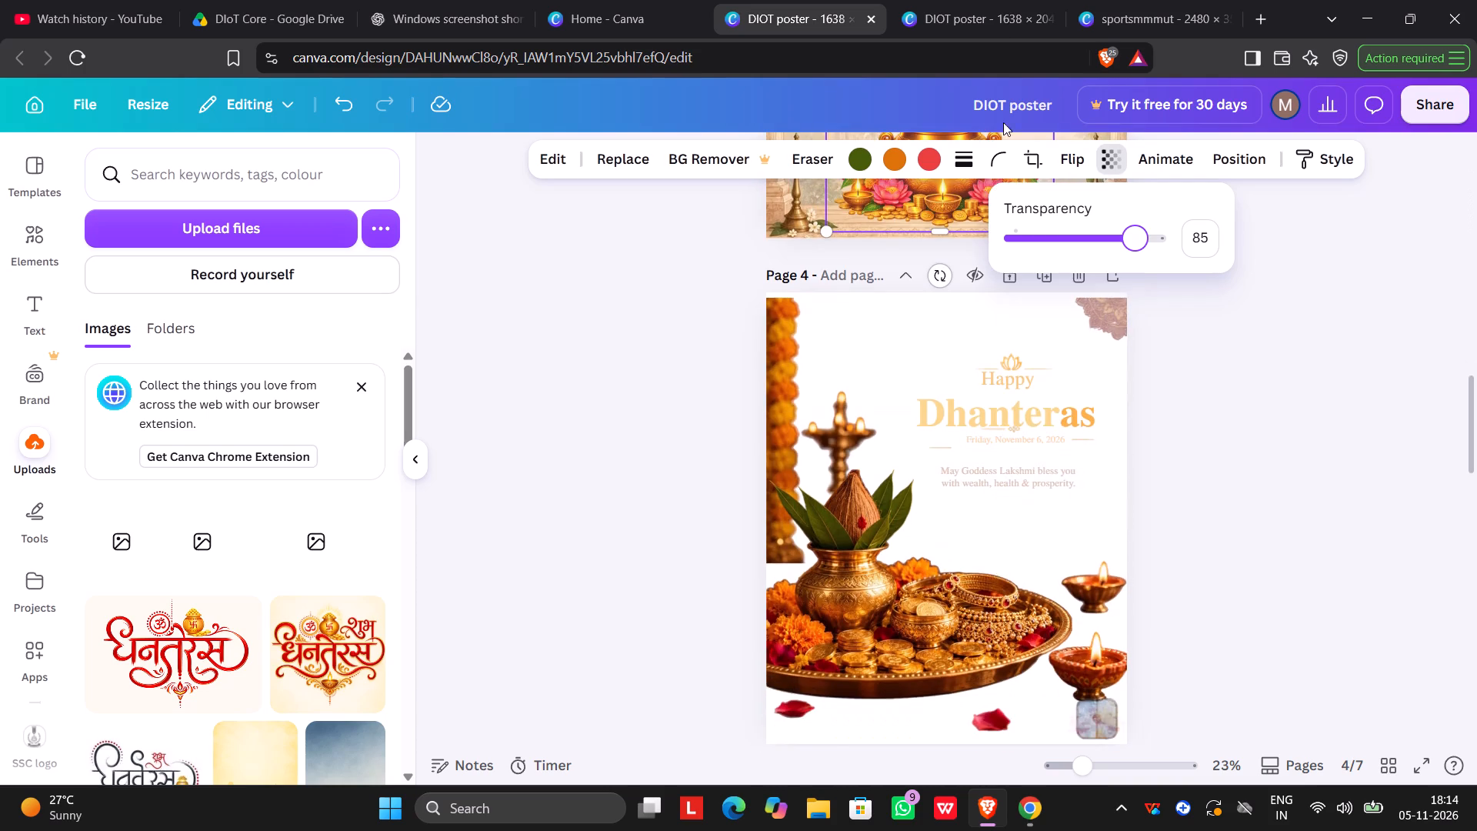
# Switch to the sportsmmmut design and unlock page 11, the Dhanteras poster.
pyautogui.click(982, 0)
pyautogui.click(1152, 5)
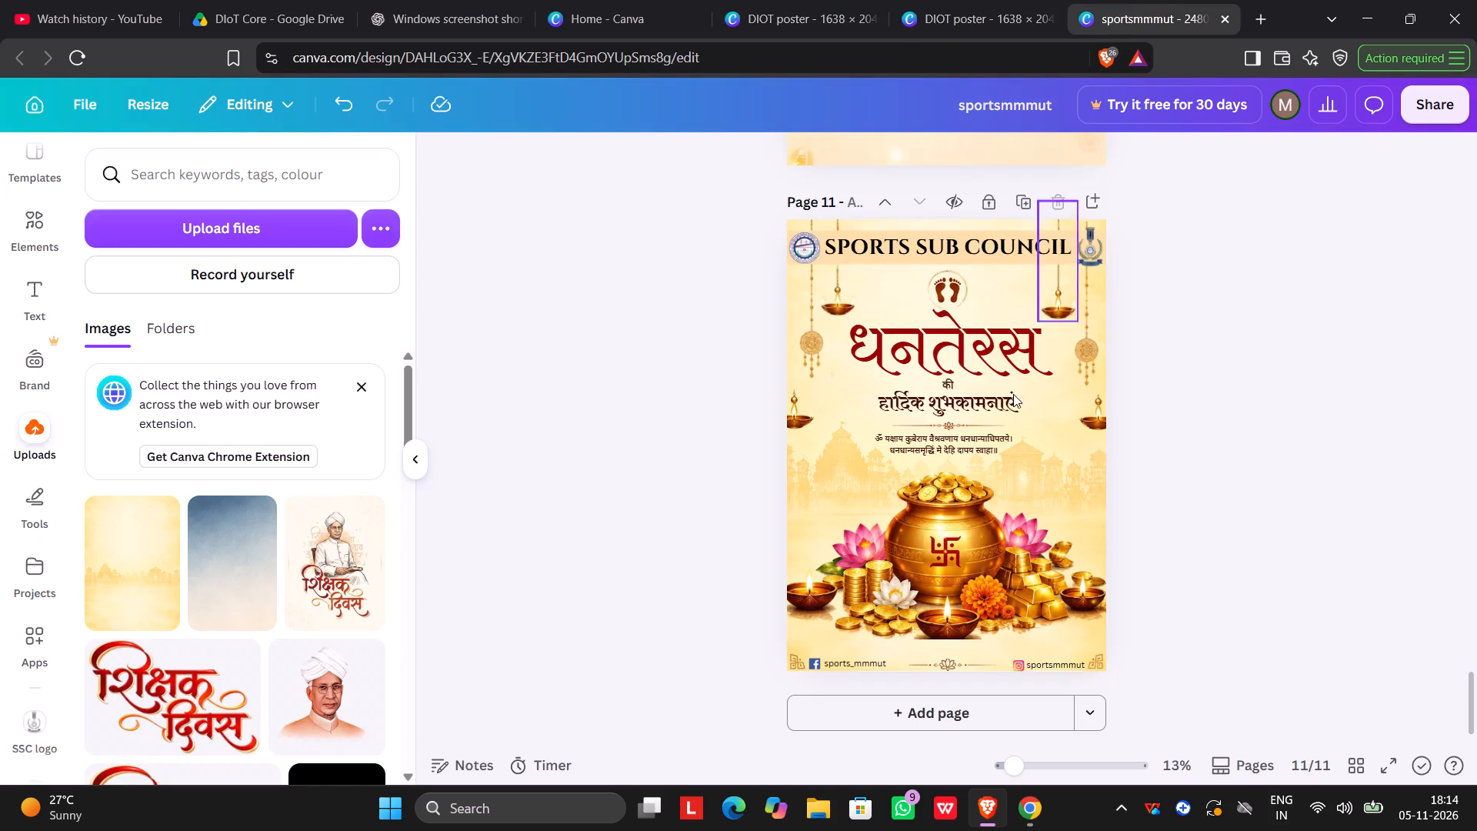
pyautogui.click(957, 289)
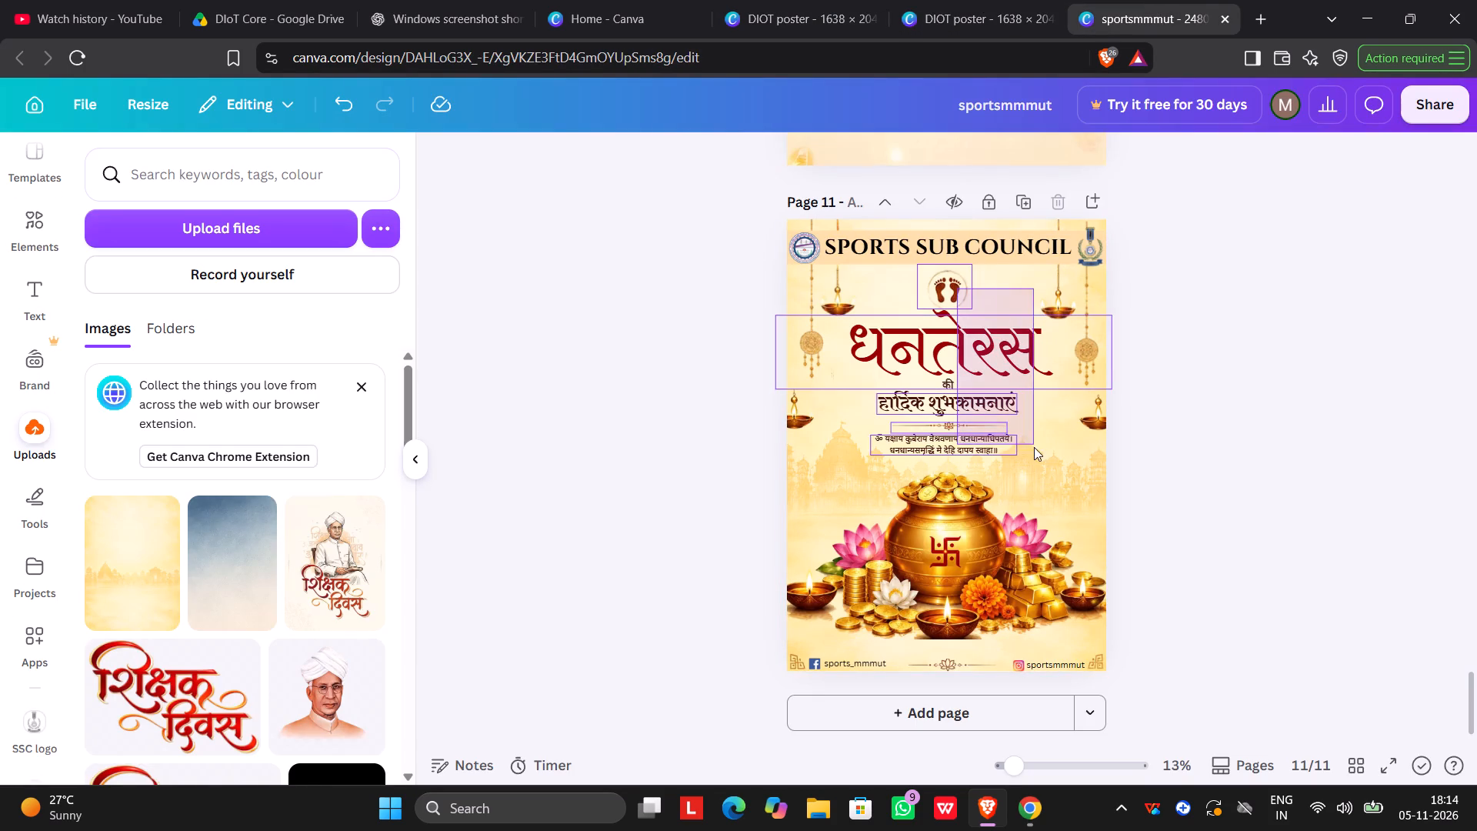
pyautogui.moveTo(952, 283); pyautogui.dragTo(969, 301)
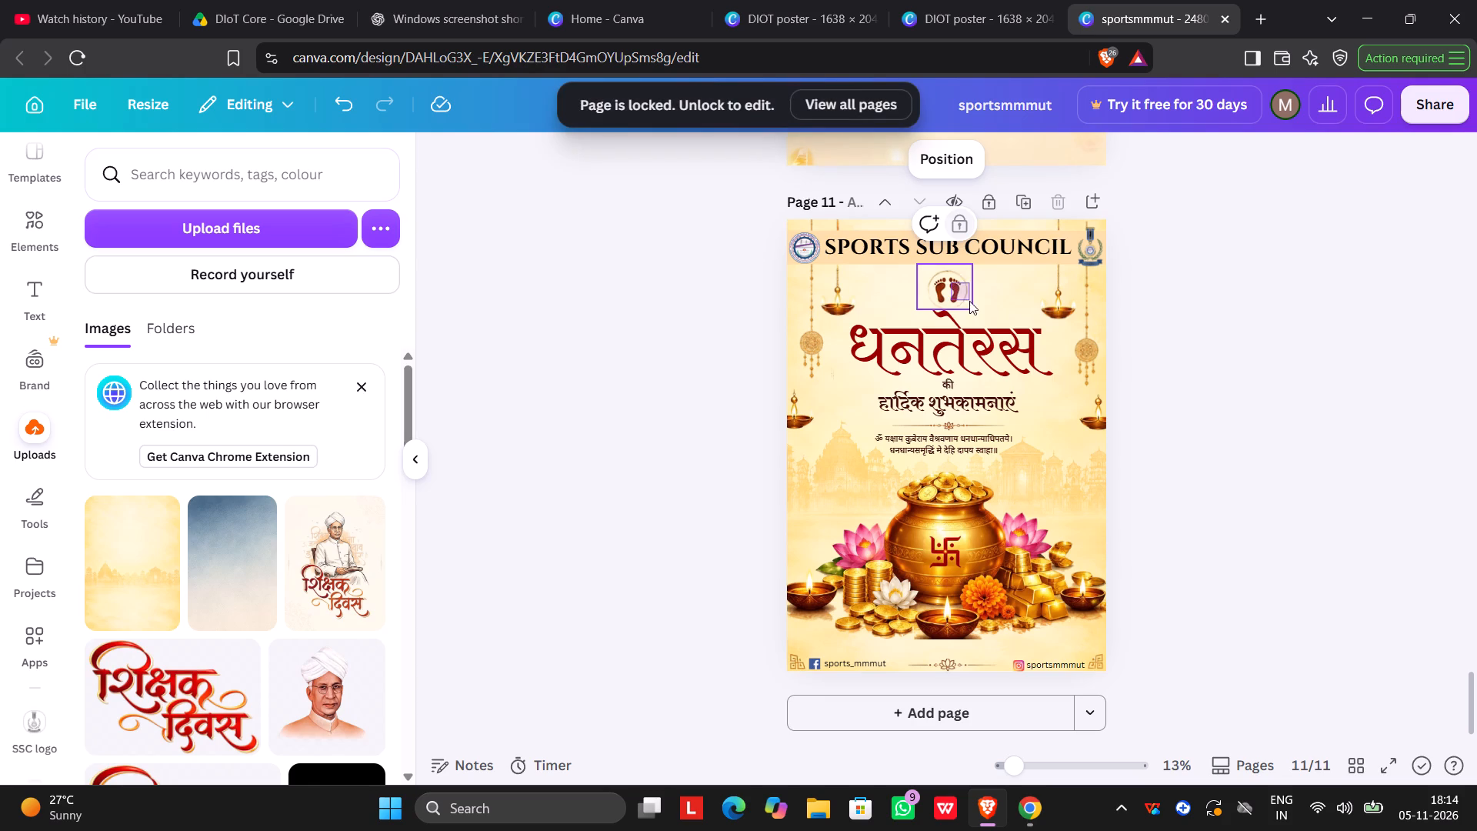
pyautogui.moveTo(969, 301); pyautogui.dragTo(969, 299)
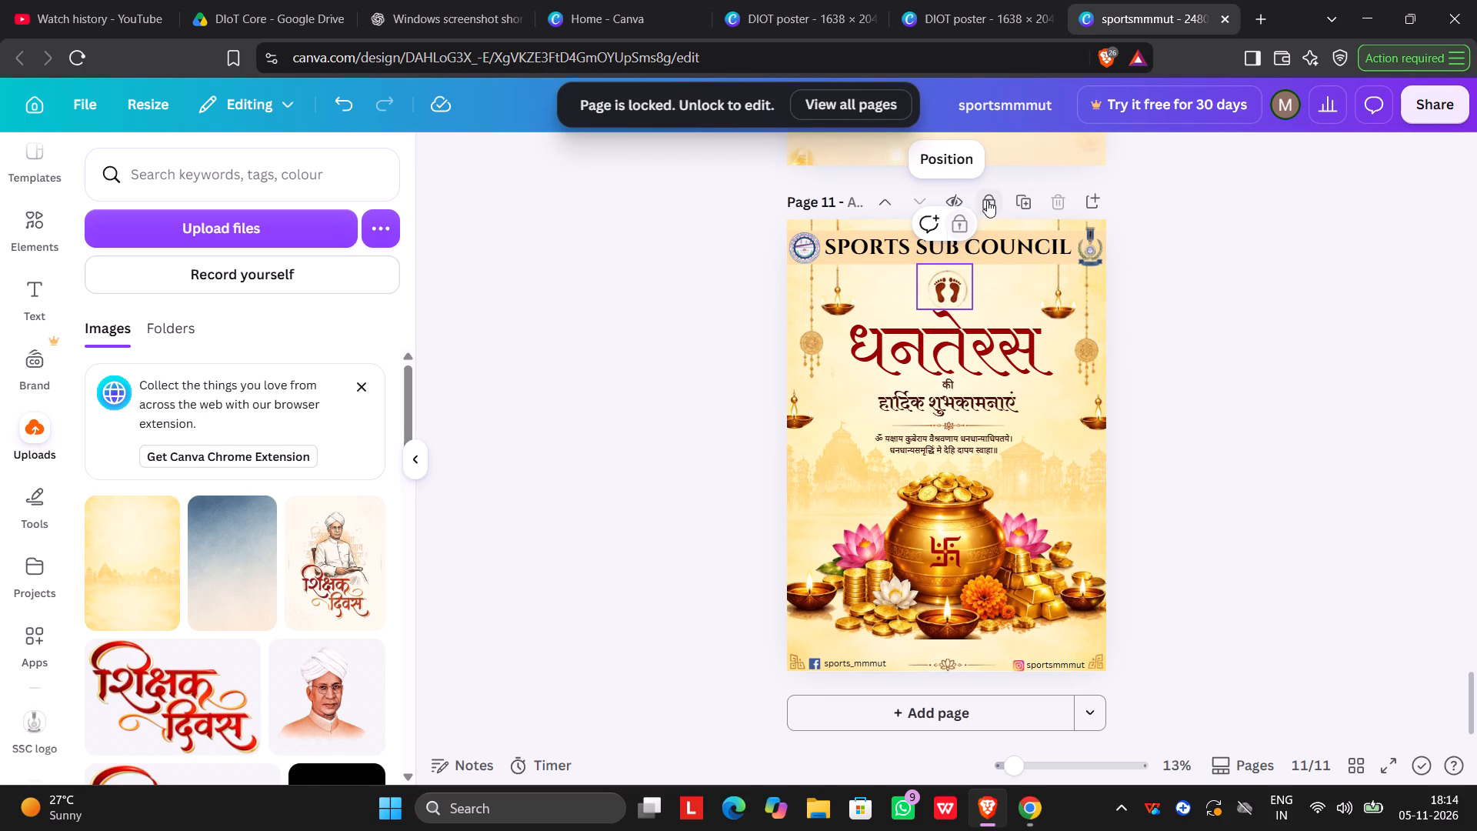
pyautogui.click(987, 200)
# Move the footprints emblem from above the धनतेरस title to the open area beside the lotus, right of the gold pot.
pyautogui.moveTo(959, 286); pyautogui.dragTo(1069, 479)
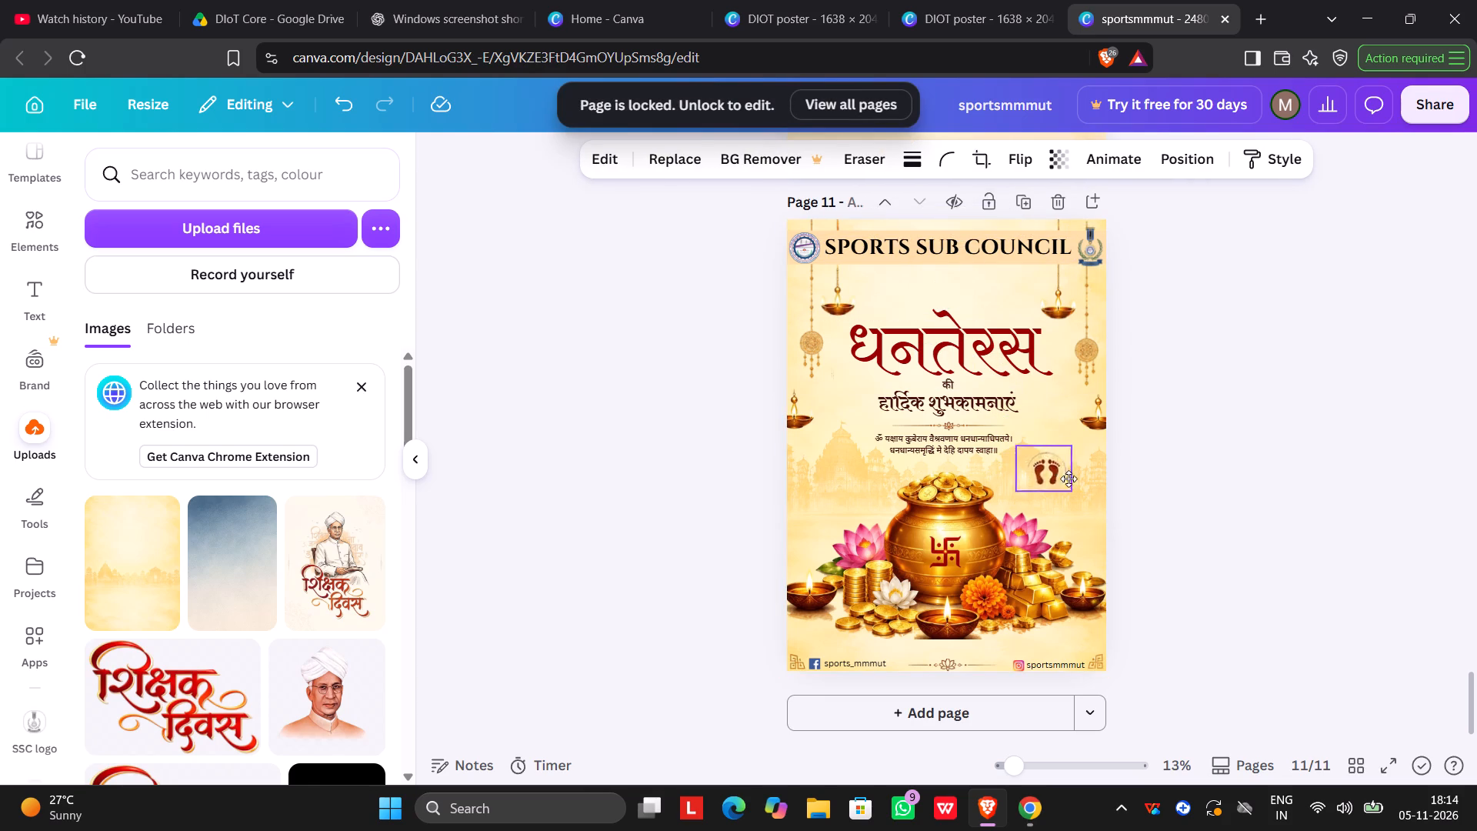
pyautogui.moveTo(1069, 479); pyautogui.dragTo(1077, 492)
# Shift the धनतेरस title slightly upward on the poster.
pyautogui.moveTo(972, 353); pyautogui.dragTo(970, 326)
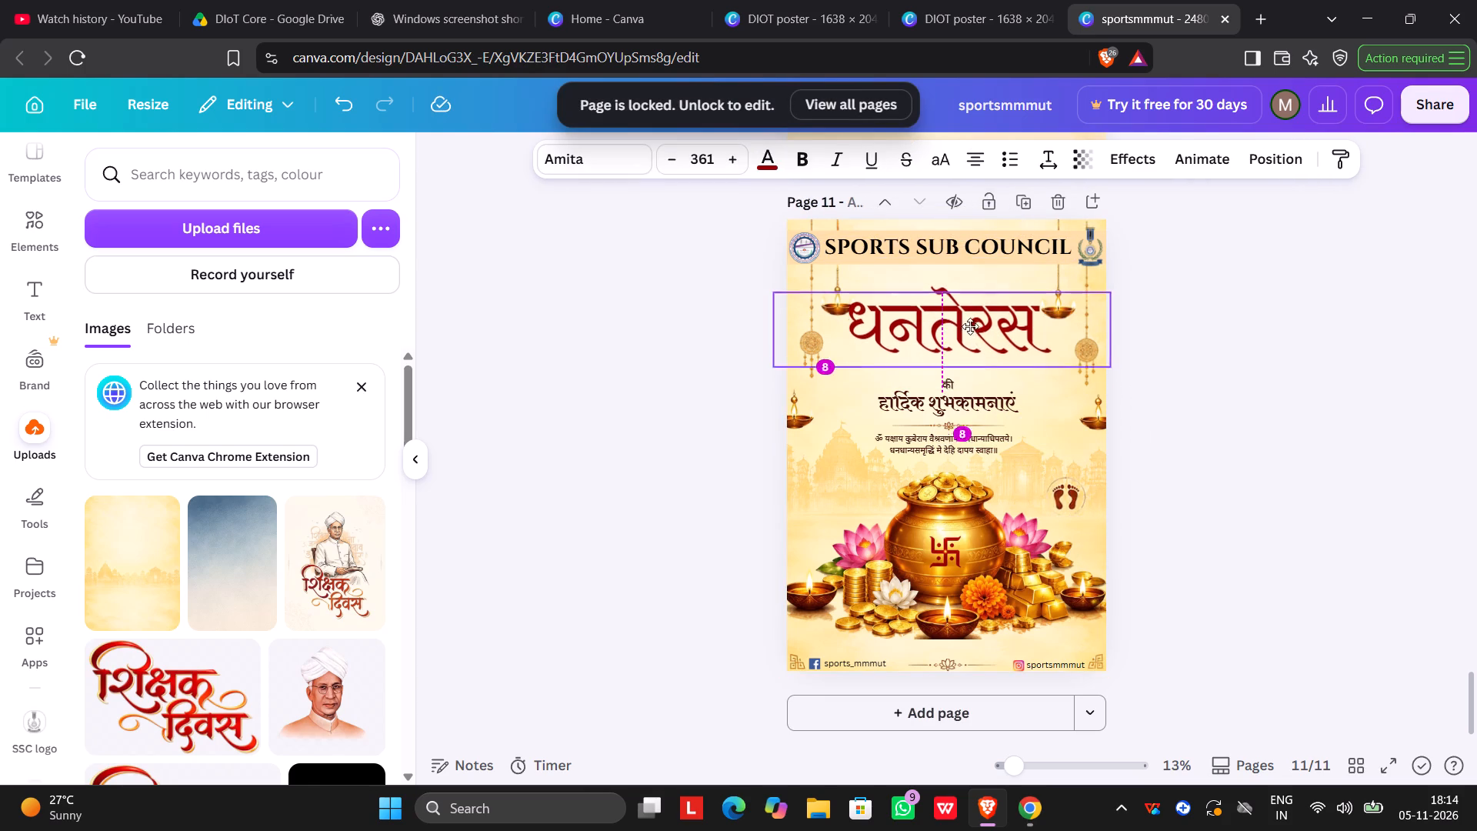
pyautogui.moveTo(970, 326); pyautogui.dragTo(975, 343)
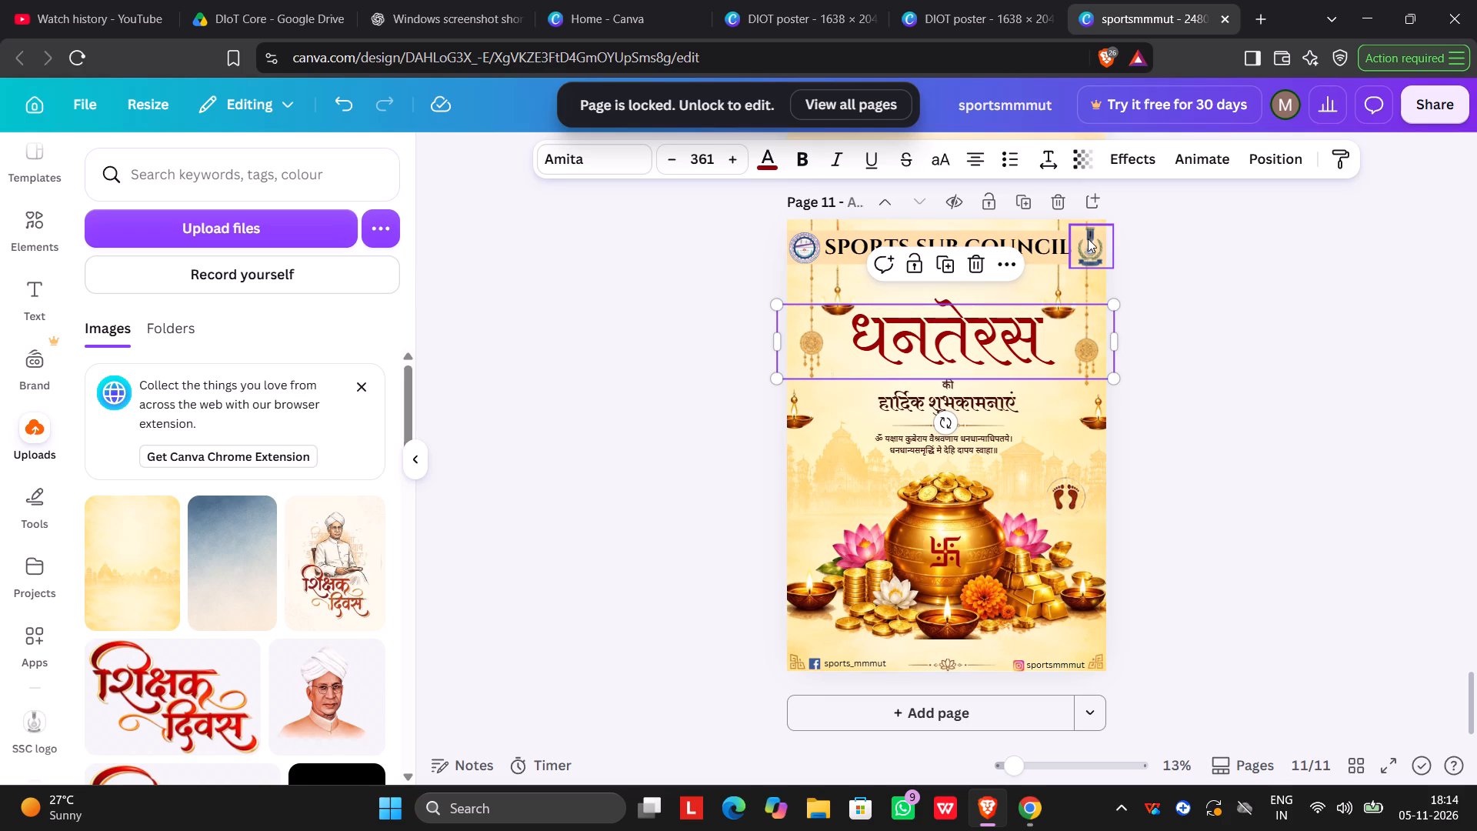
# Move the peach band from behind the SPORTS SUB COUNCIL heading down to behind the धनतेरस title.
pyautogui.click(834, 231)
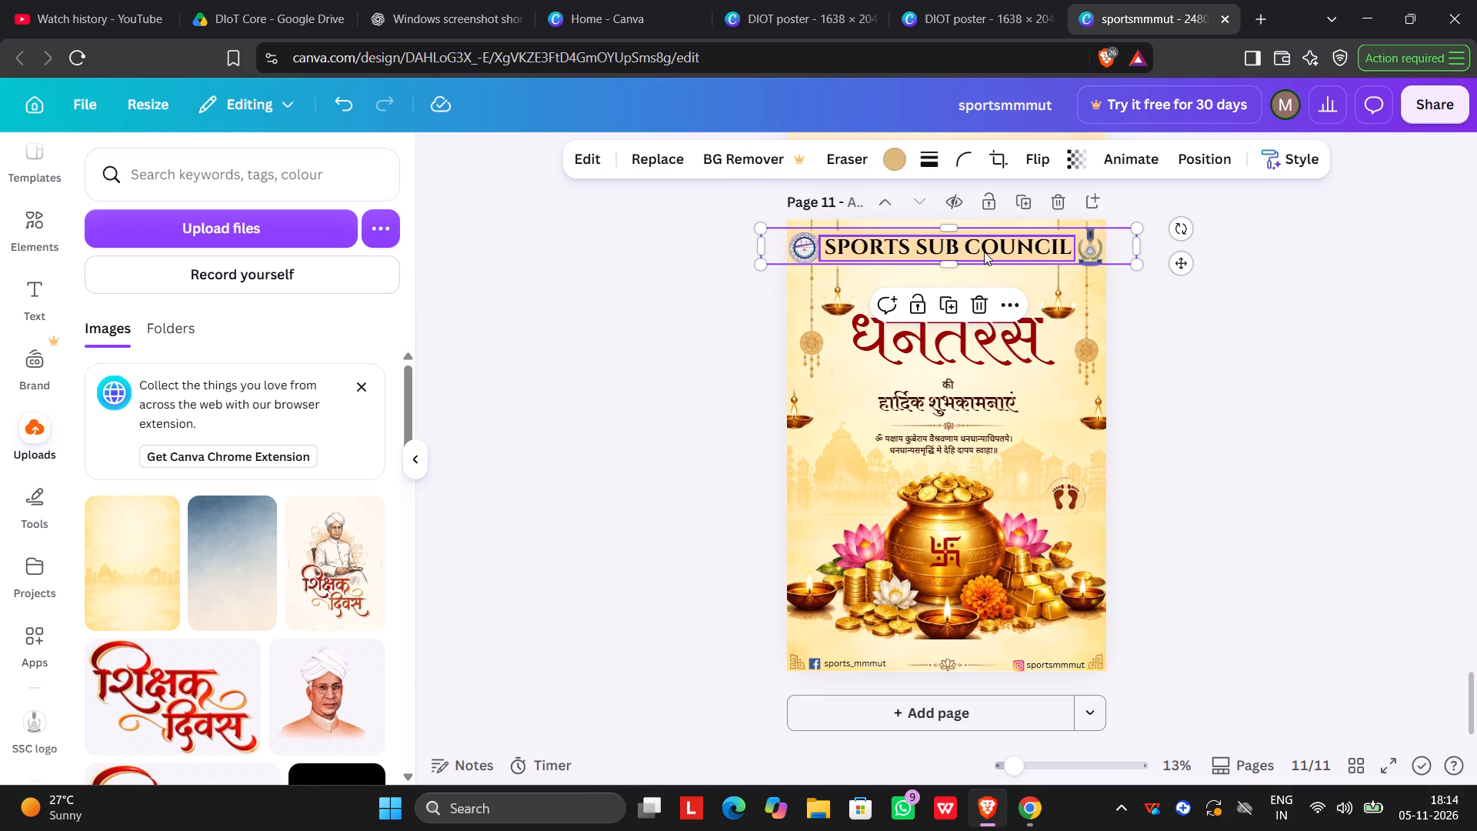
pyautogui.moveTo(1119, 246); pyautogui.dragTo(1126, 293)
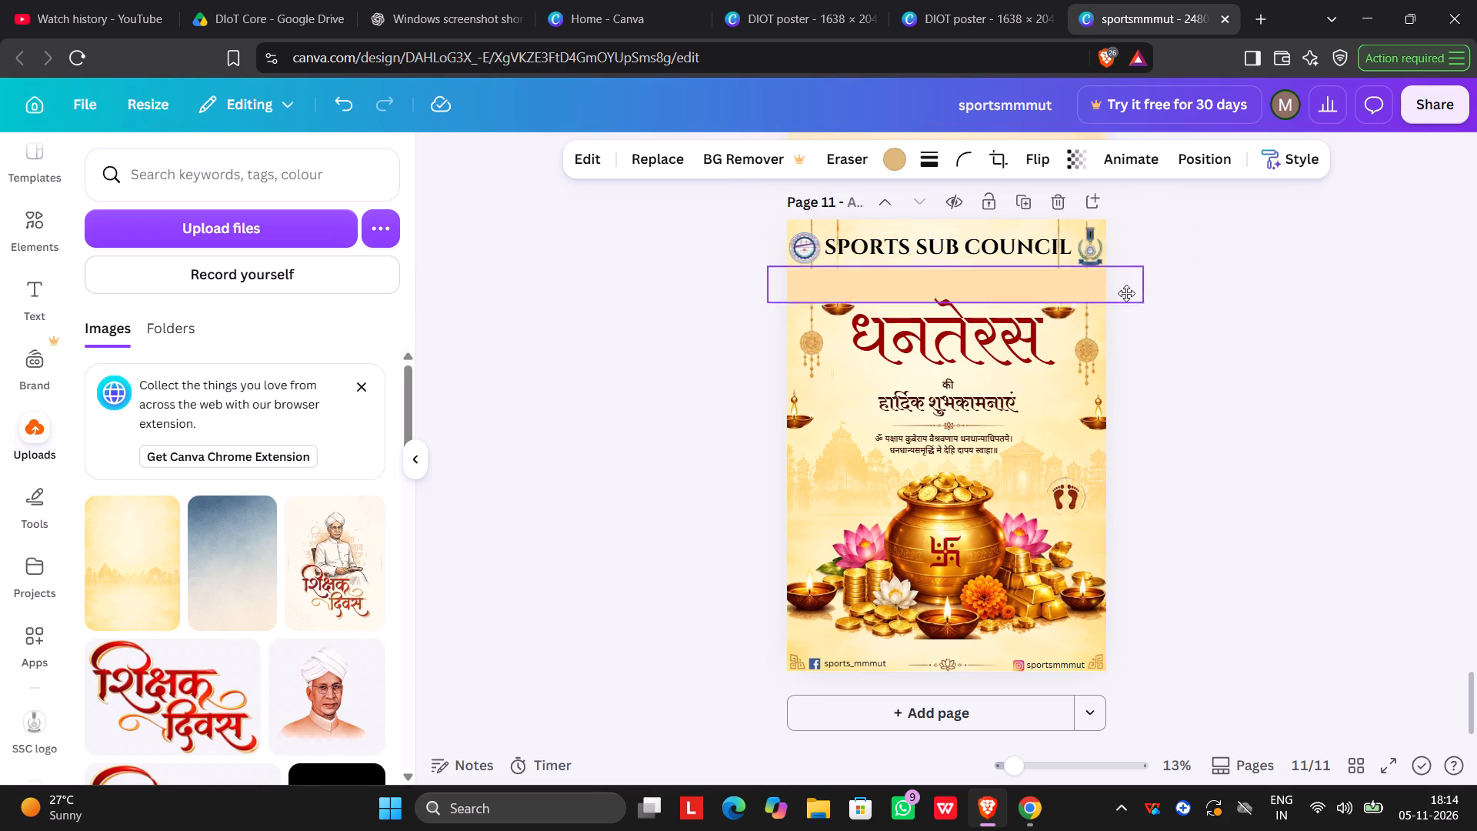
pyautogui.moveTo(1126, 293); pyautogui.dragTo(1133, 332)
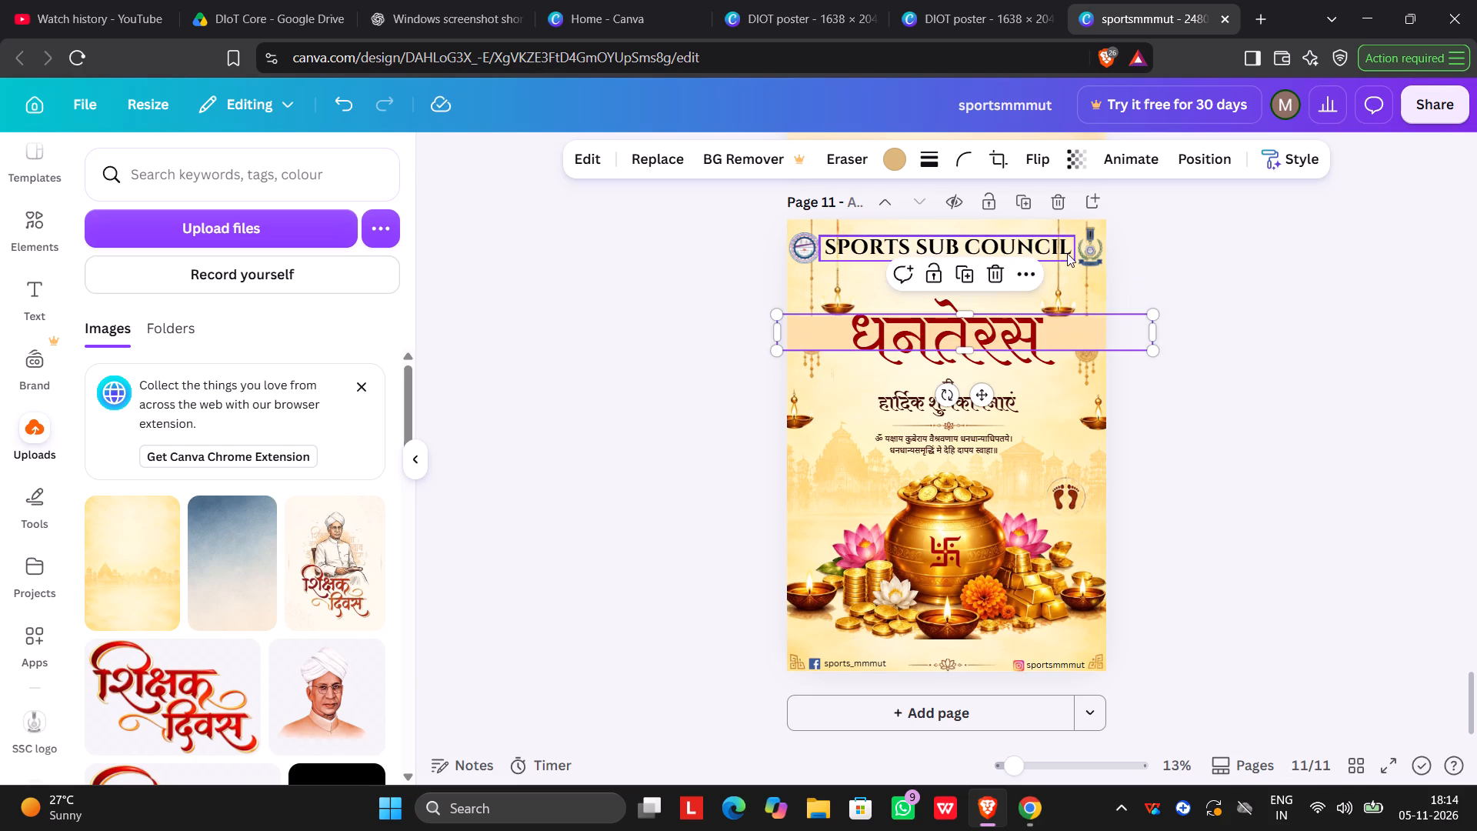
# Enlarge the SPORTS SUB COUNCIL heading to font size 127 and fit it between the two logos.
pyautogui.click(1042, 250)
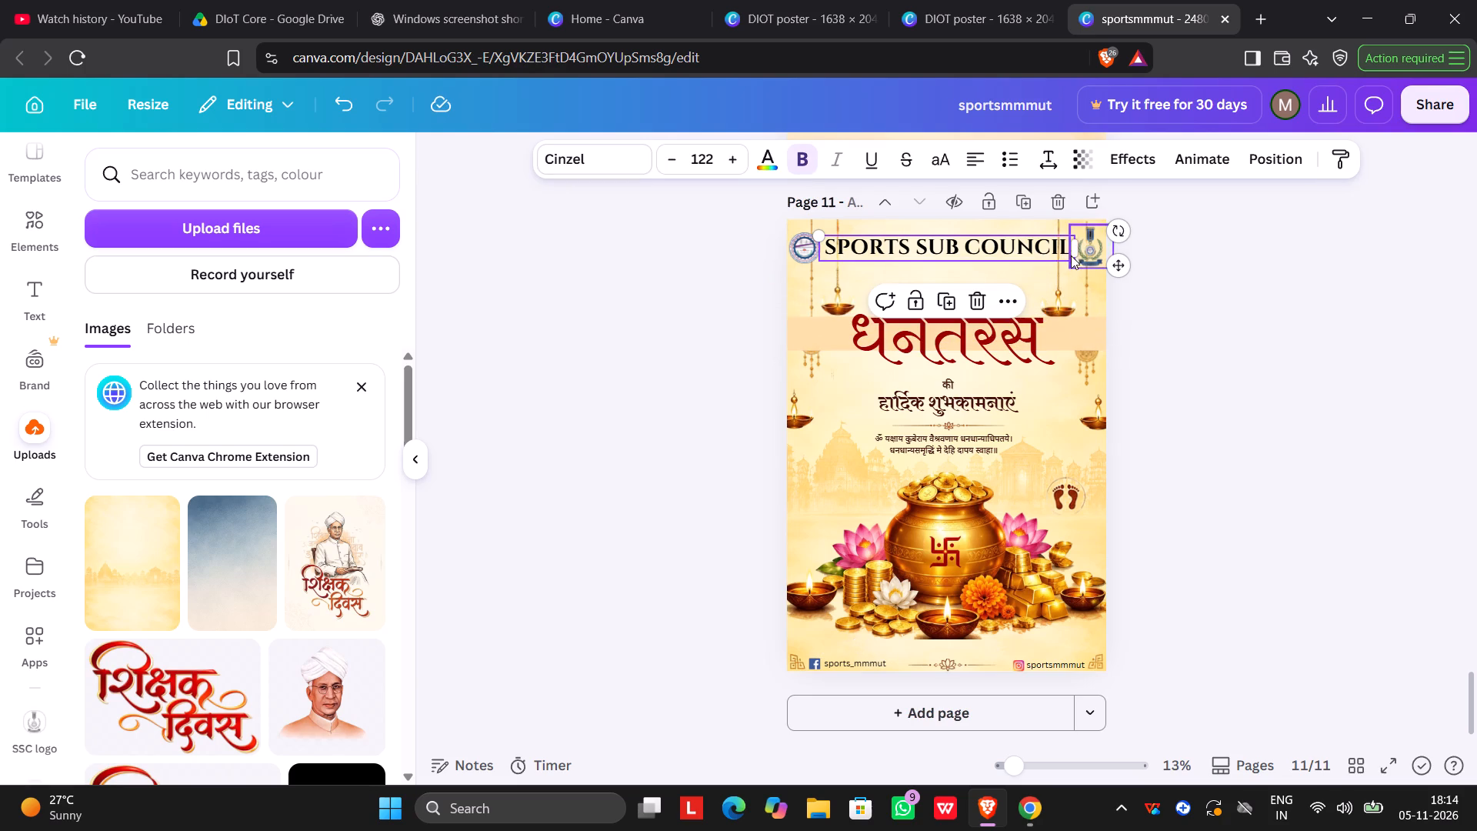
pyautogui.click(818, 236)
pyautogui.click(1213, 242)
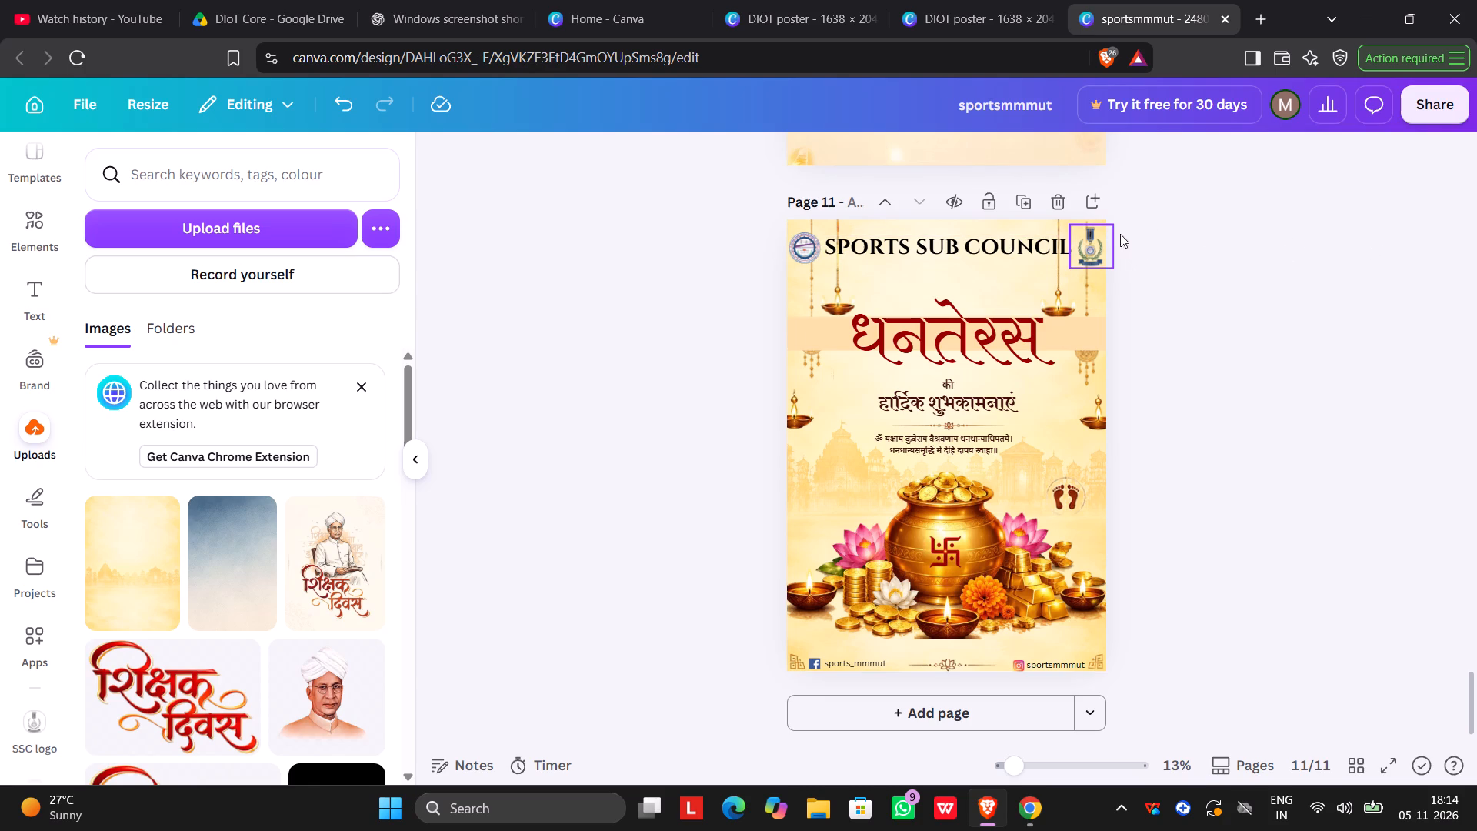
pyautogui.click(979, 238)
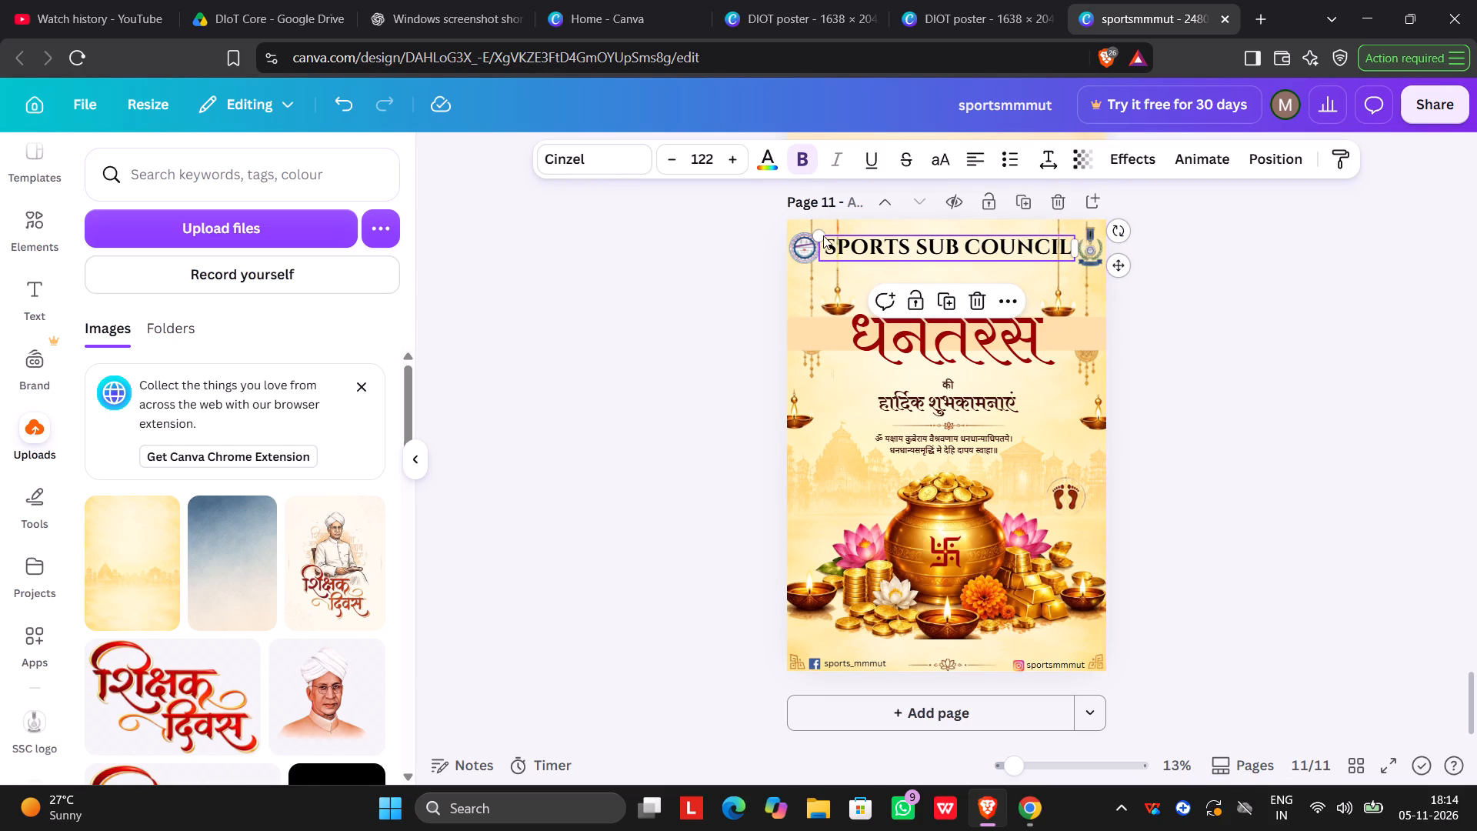
pyautogui.moveTo(817, 235); pyautogui.dragTo(808, 221)
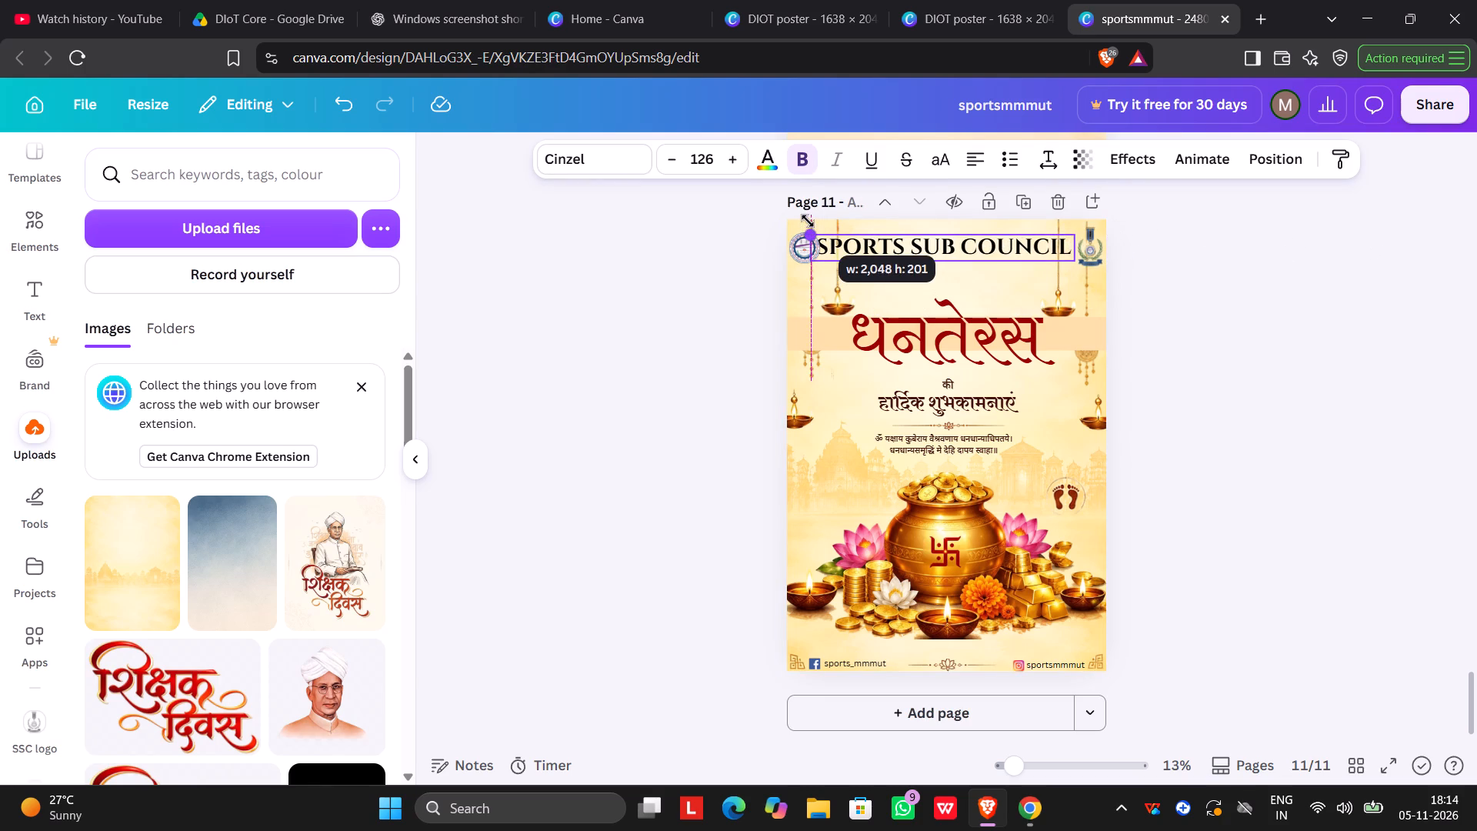
pyautogui.moveTo(808, 221); pyautogui.dragTo(802, 219)
pyautogui.click(1206, 256)
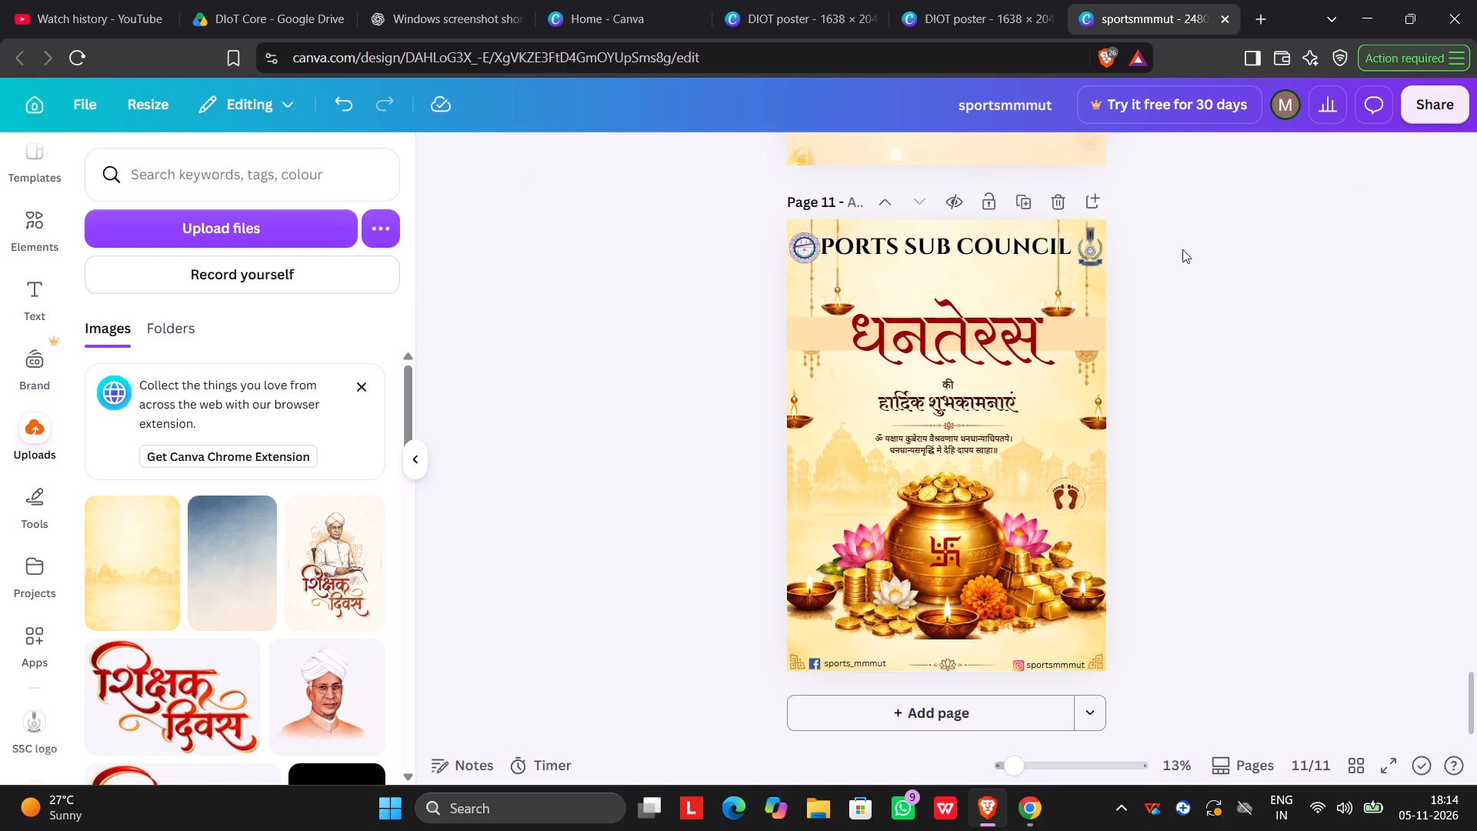
pyautogui.moveTo(959, 232); pyautogui.dragTo(982, 232)
pyautogui.moveTo(965, 242); pyautogui.dragTo(979, 242)
pyautogui.click(809, 229)
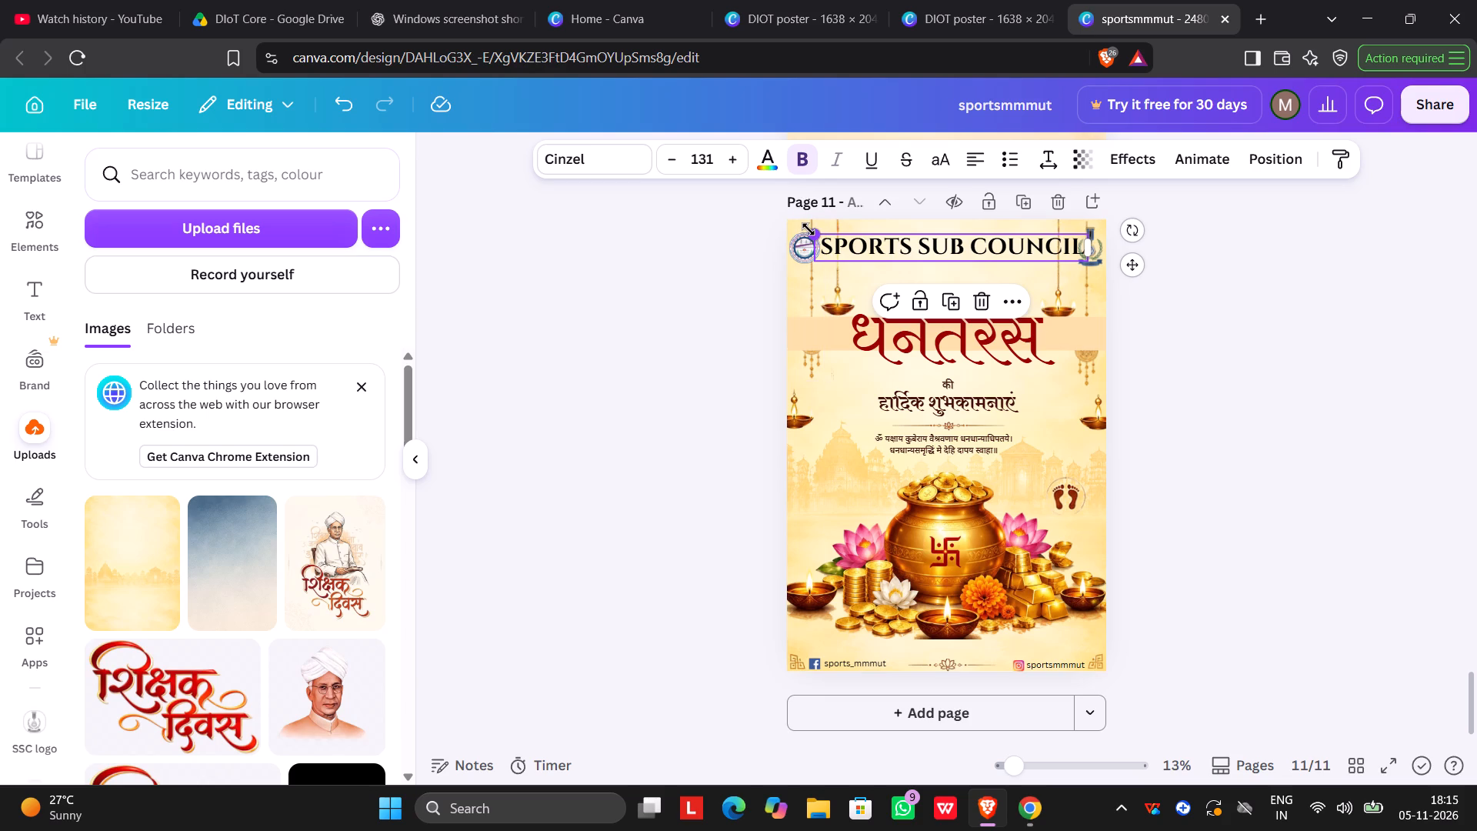
pyautogui.click(1209, 254)
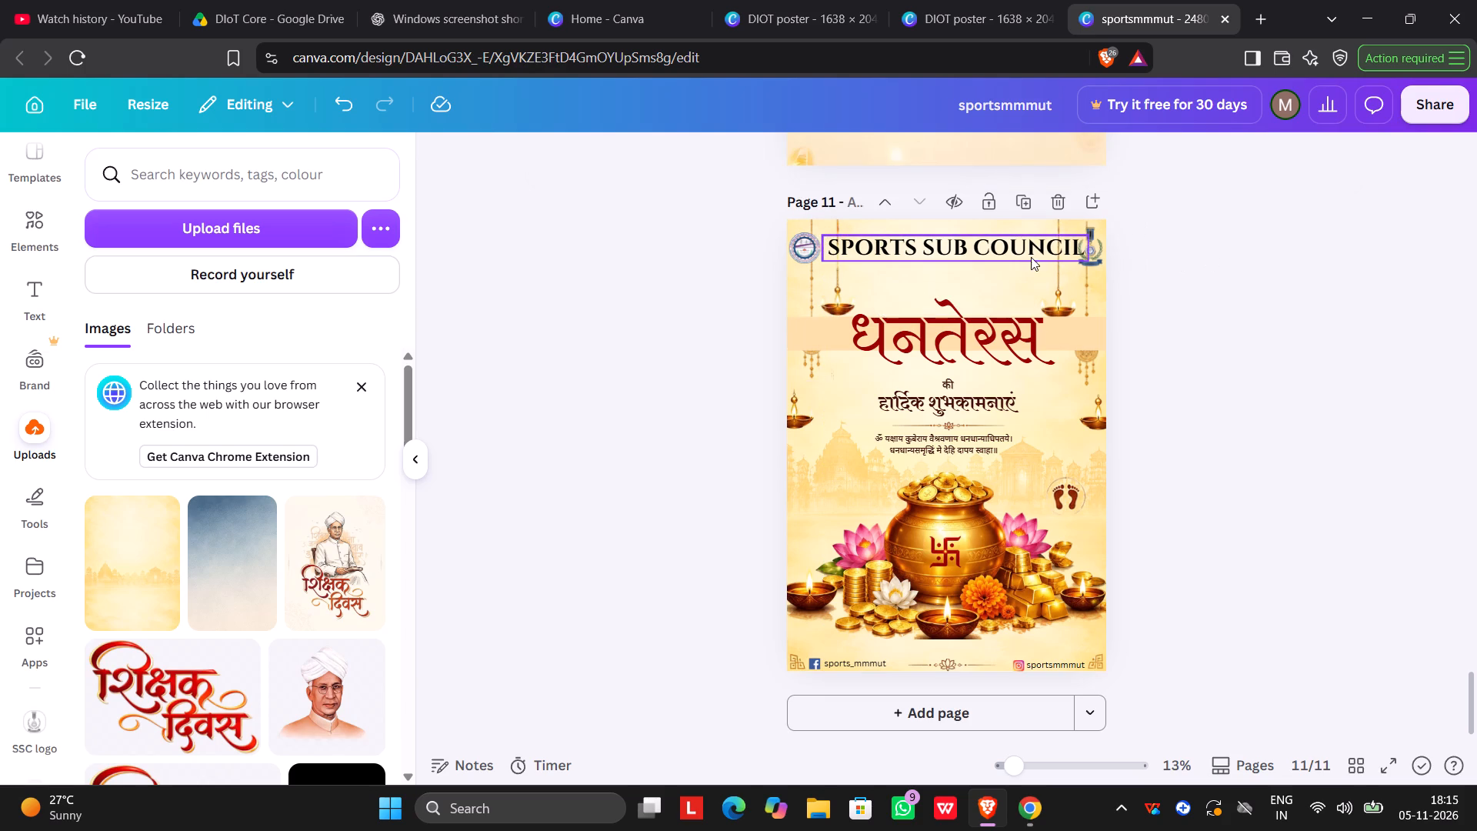
pyautogui.moveTo(1028, 252); pyautogui.dragTo(1019, 252)
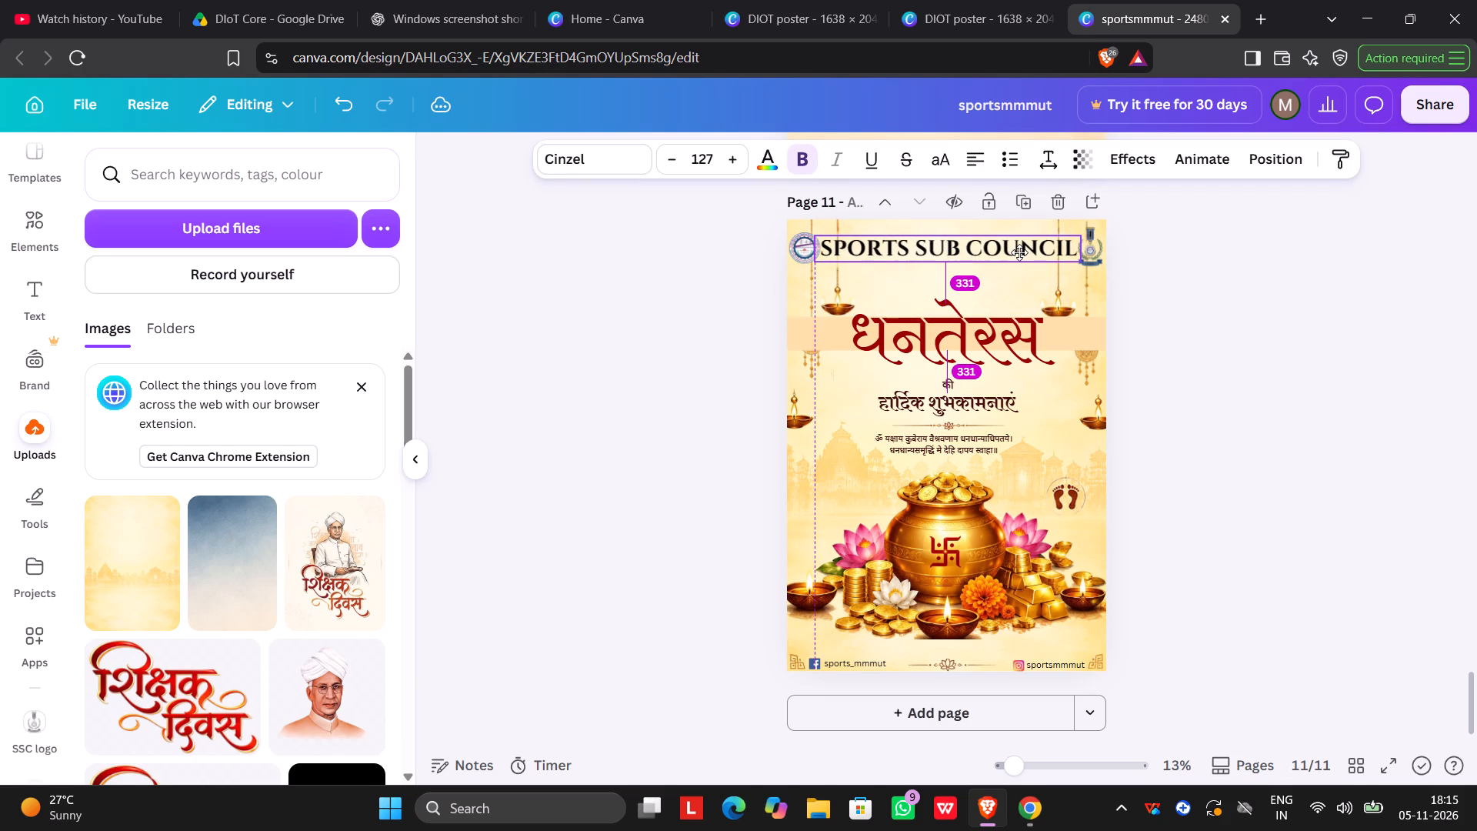
pyautogui.moveTo(1019, 252); pyautogui.dragTo(1020, 251)
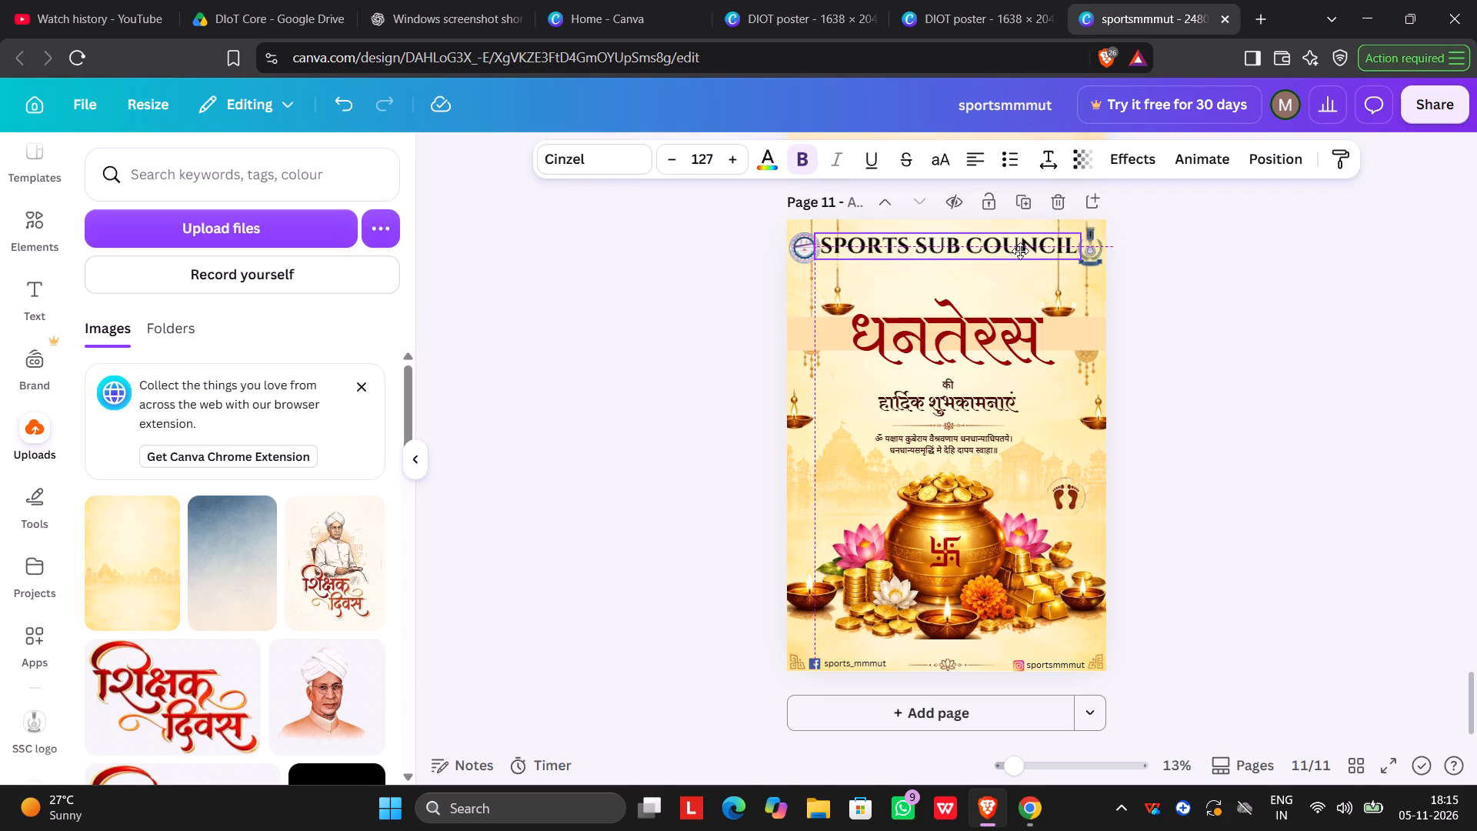
pyautogui.moveTo(1020, 251); pyautogui.dragTo(1020, 252)
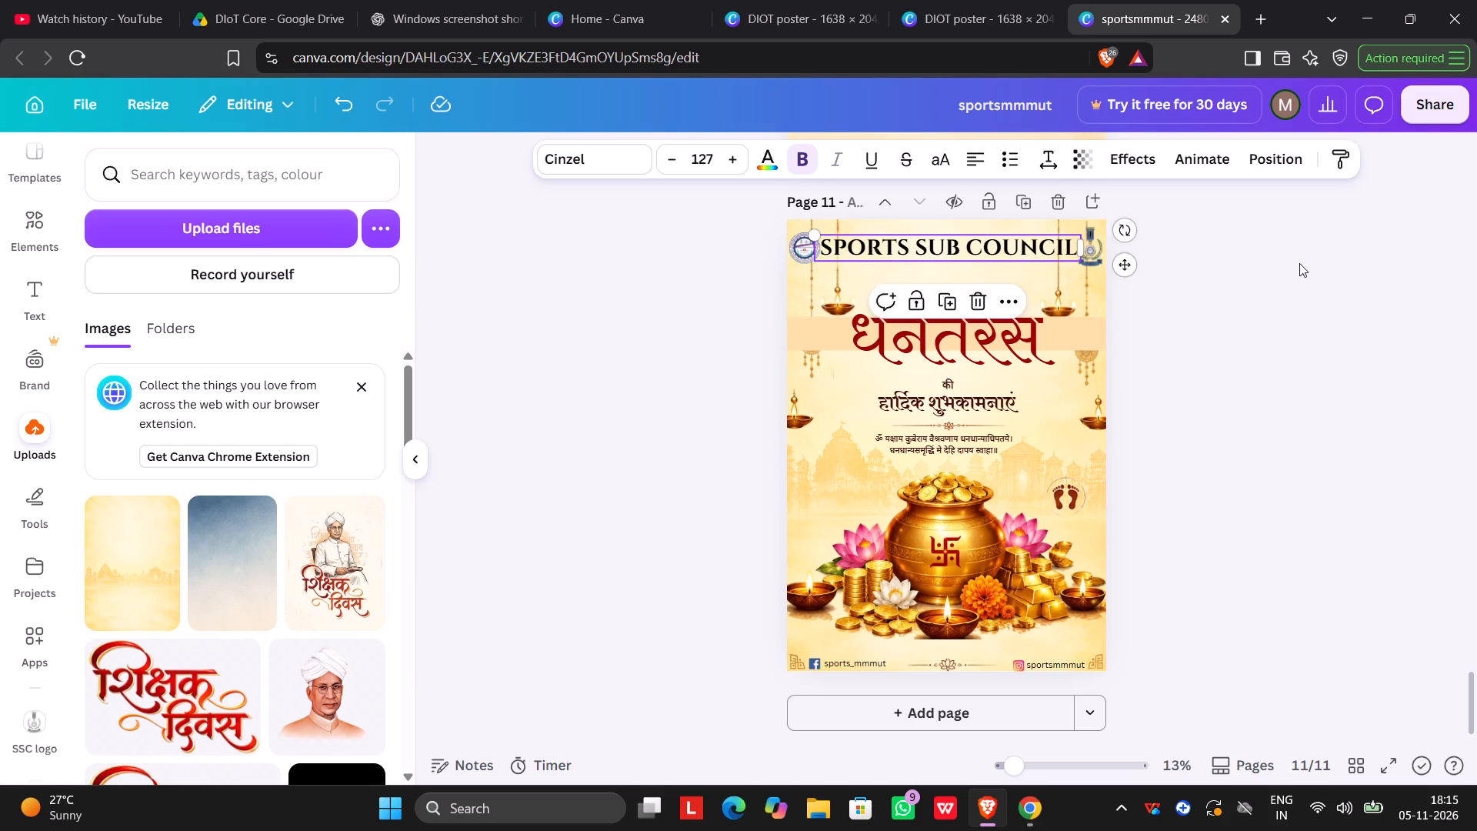
pyautogui.click(1299, 263)
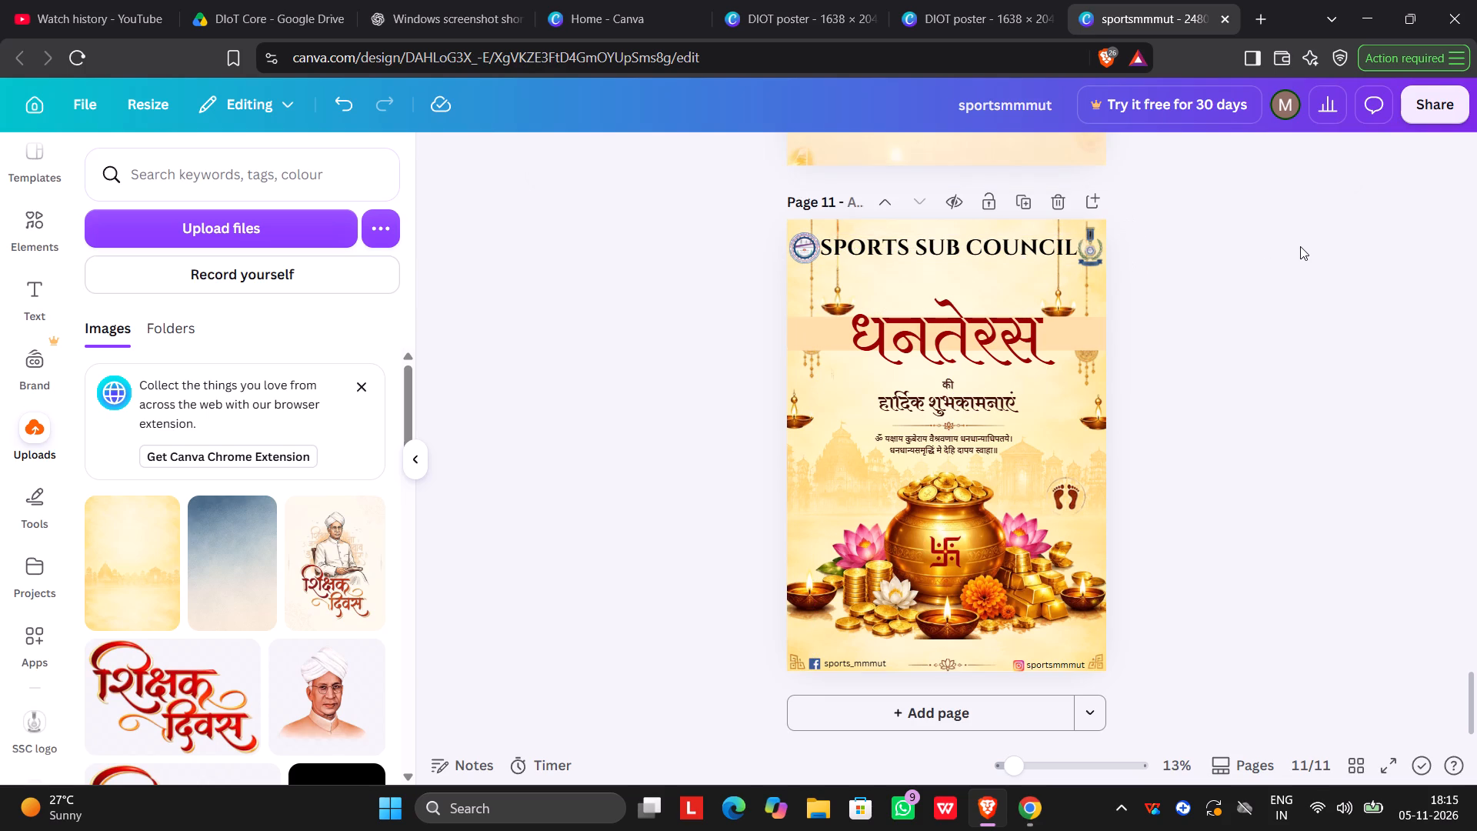
# Move the धनतेरस title down over the हार्दिक शुभकामनाएं greeting line.
pyautogui.click(939, 341)
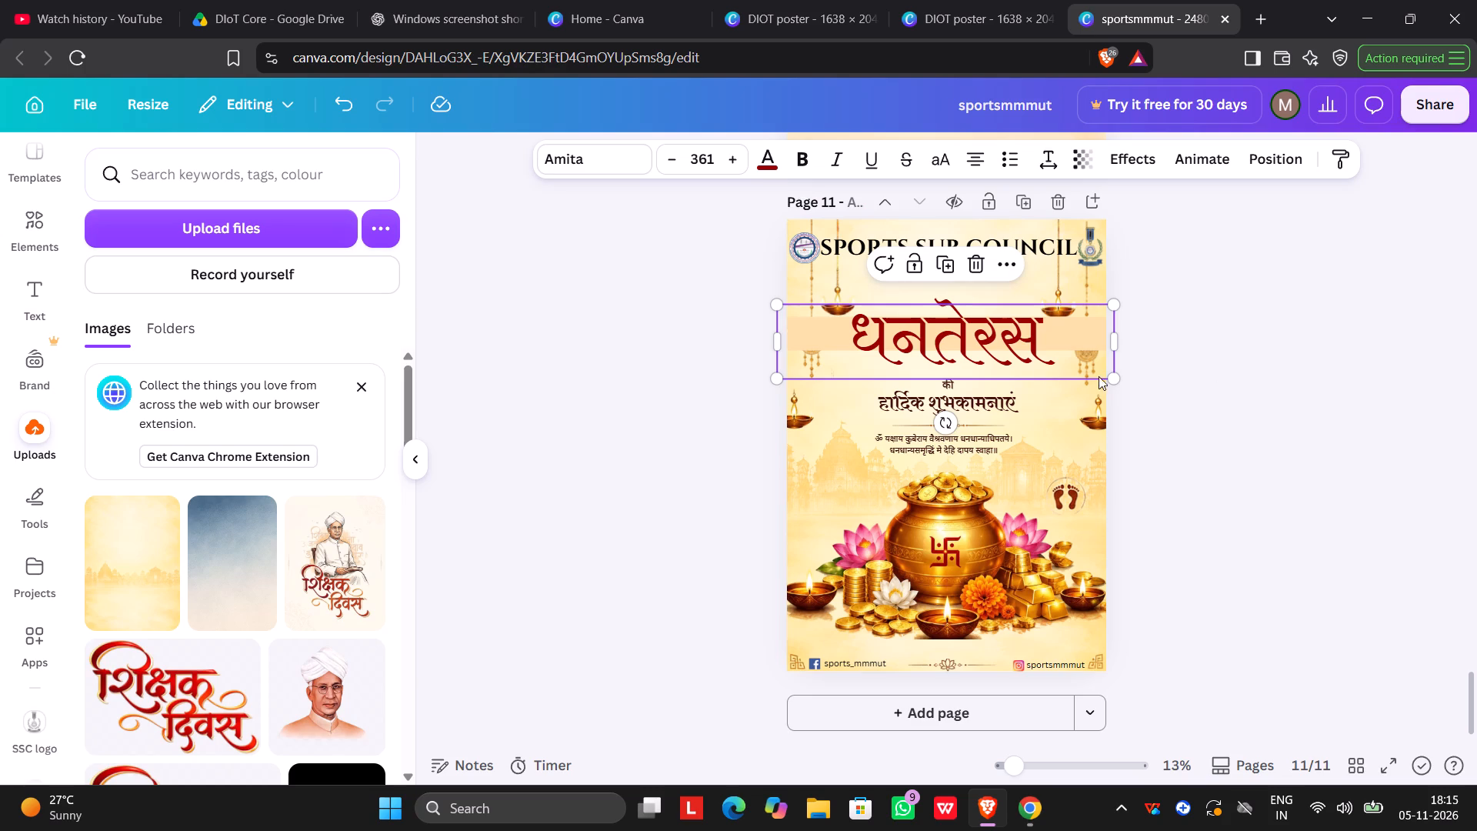
pyautogui.click(1256, 386)
pyautogui.moveTo(1085, 329); pyautogui.dragTo(1082, 353)
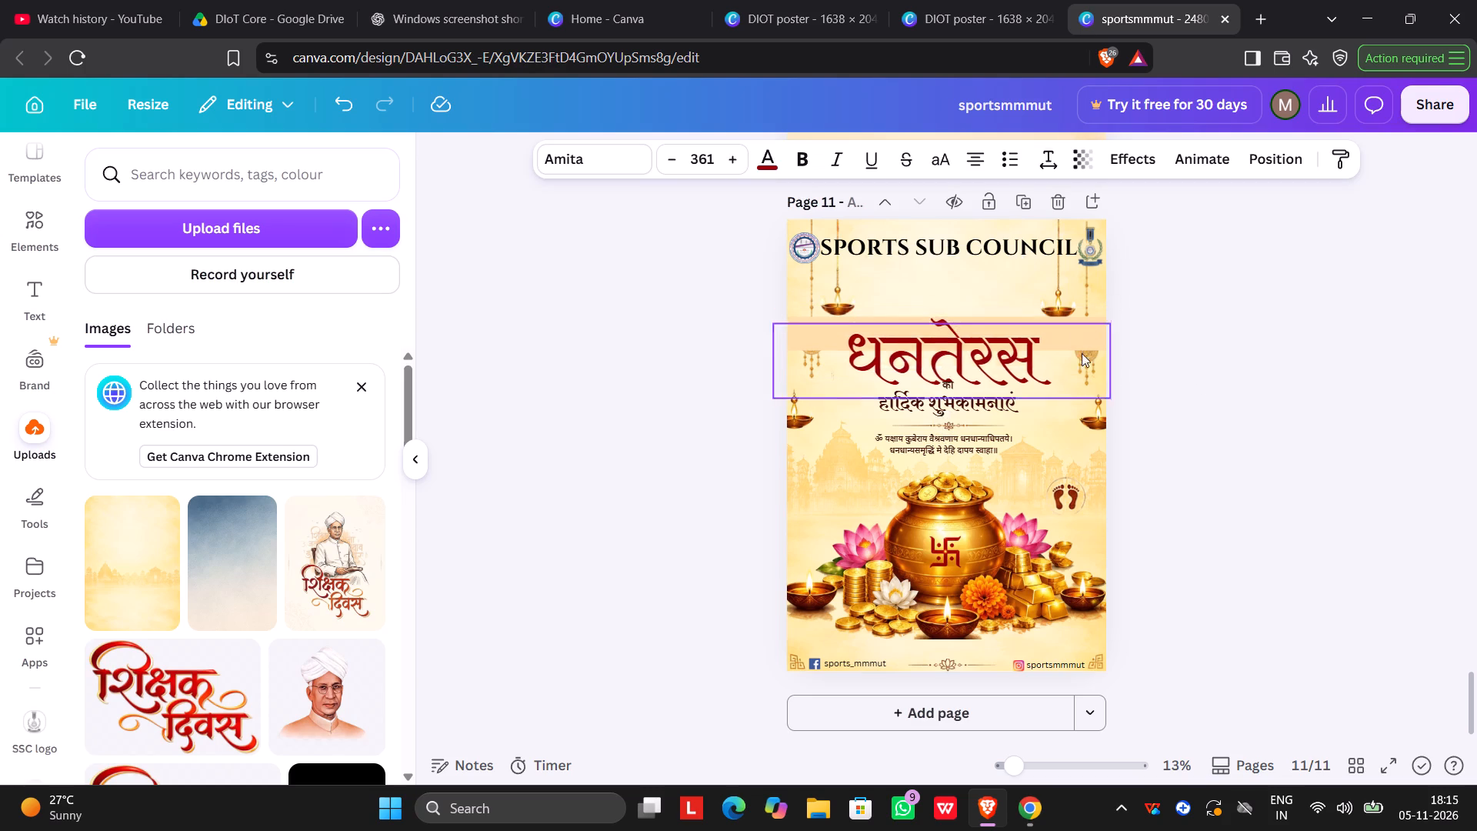
pyautogui.moveTo(1082, 353); pyautogui.dragTo(1082, 386)
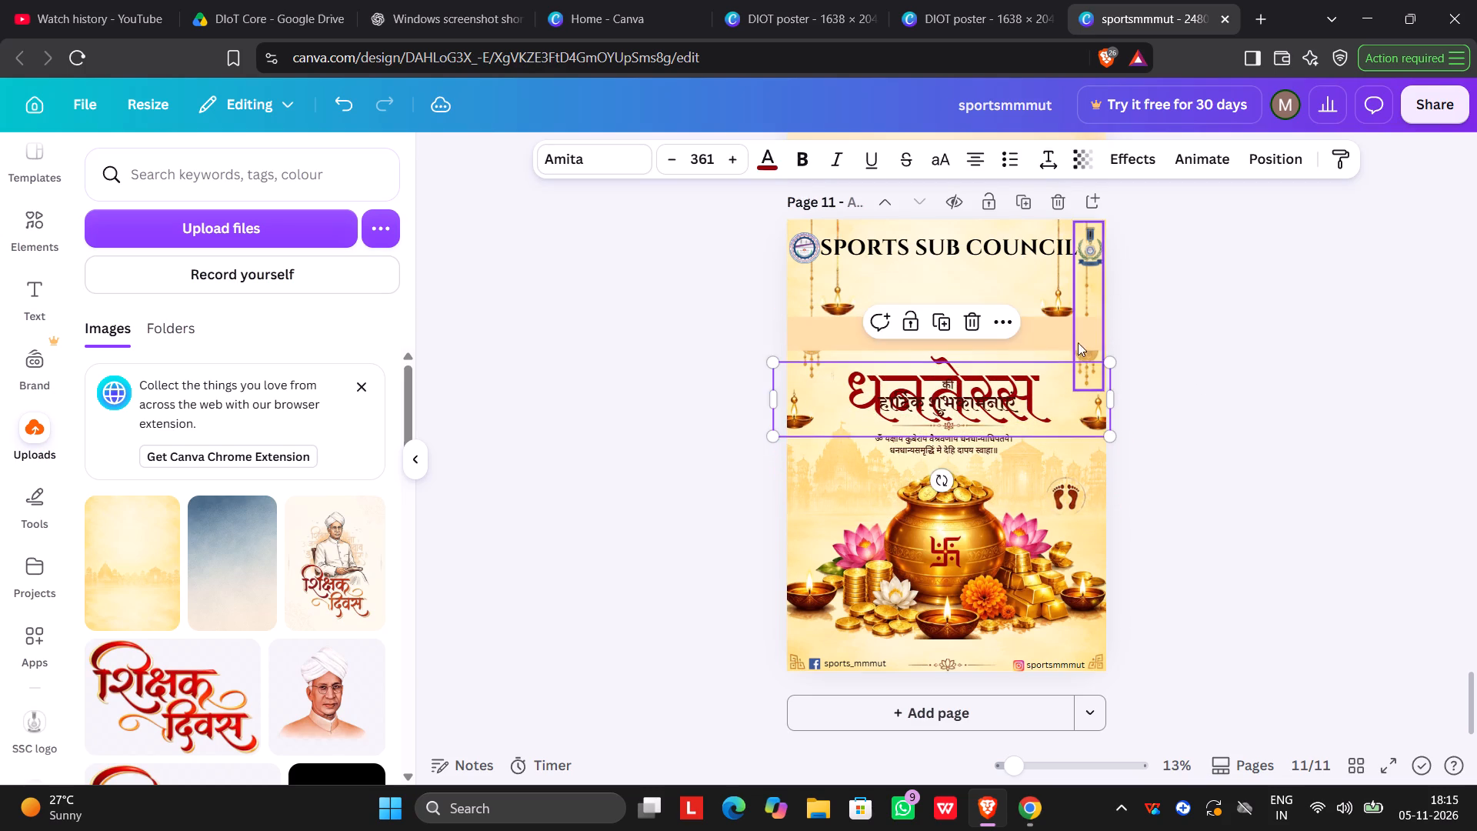
# Move the peach band down across the gold pot, and bring it back up between the heading and the धनतेरस title.
pyautogui.moveTo(1072, 335); pyautogui.dragTo(1064, 585)
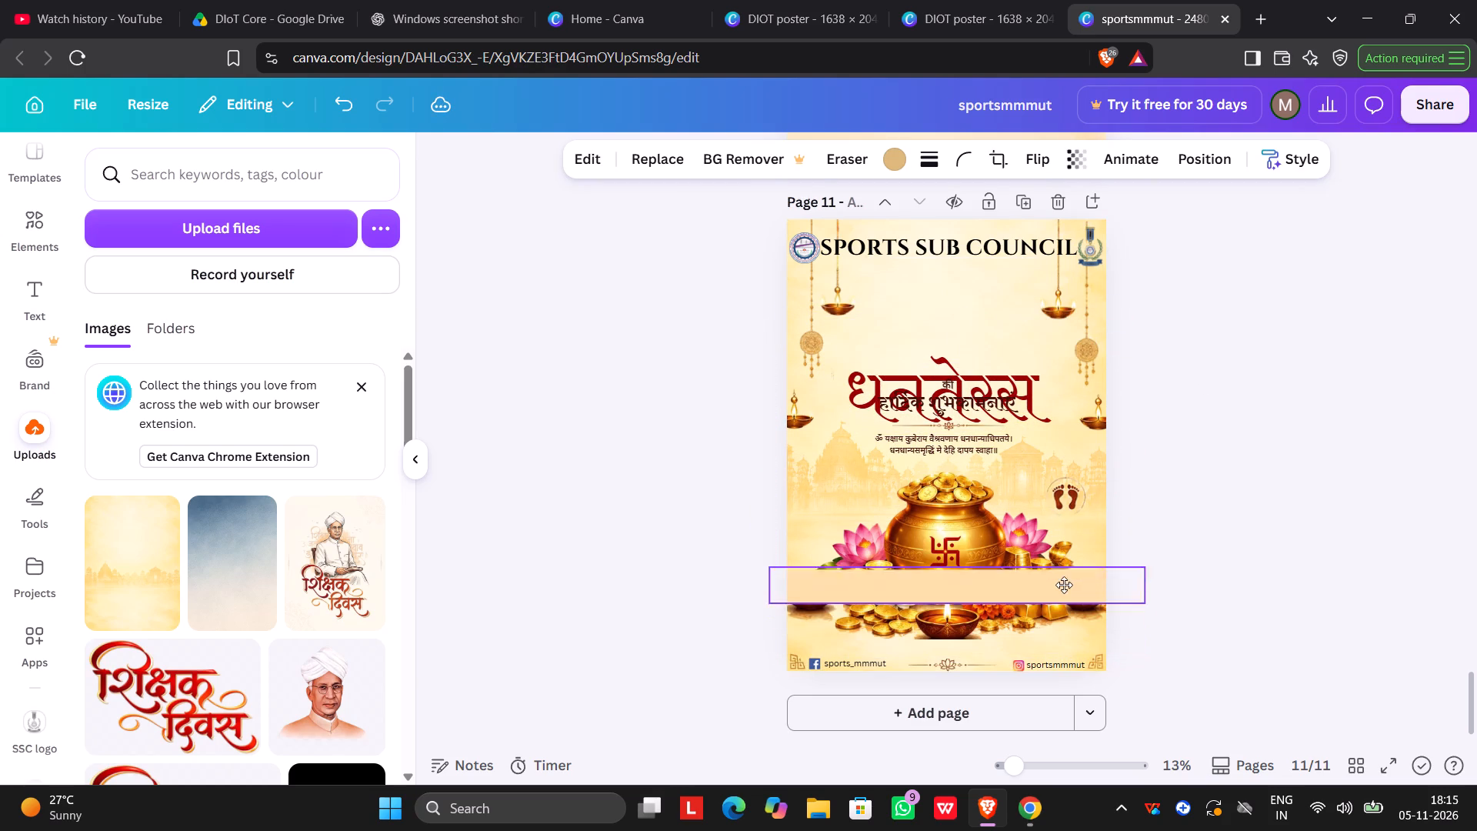
pyautogui.moveTo(1064, 585); pyautogui.dragTo(1065, 580)
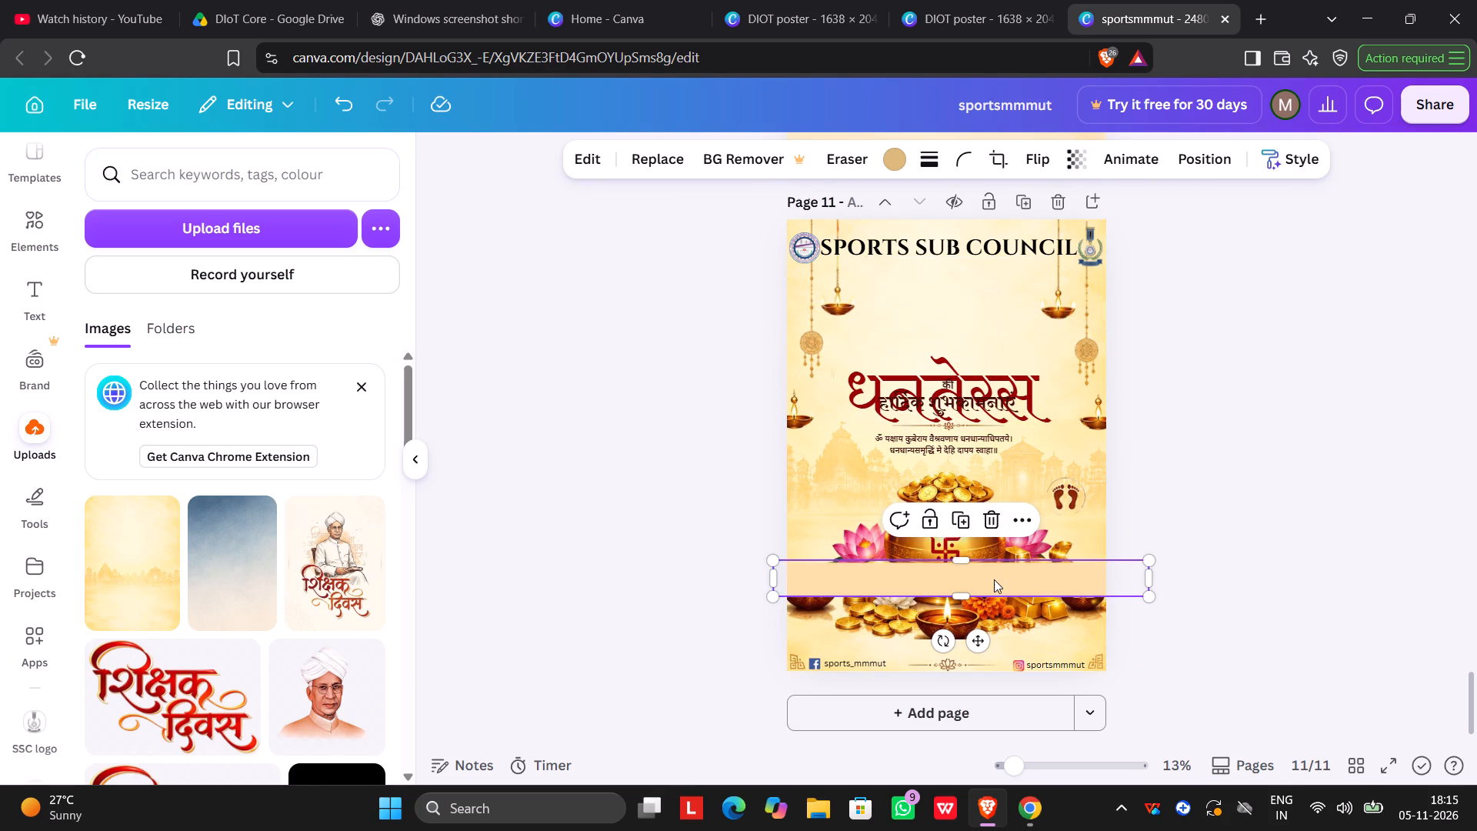
pyautogui.moveTo(996, 580); pyautogui.dragTo(1026, 320)
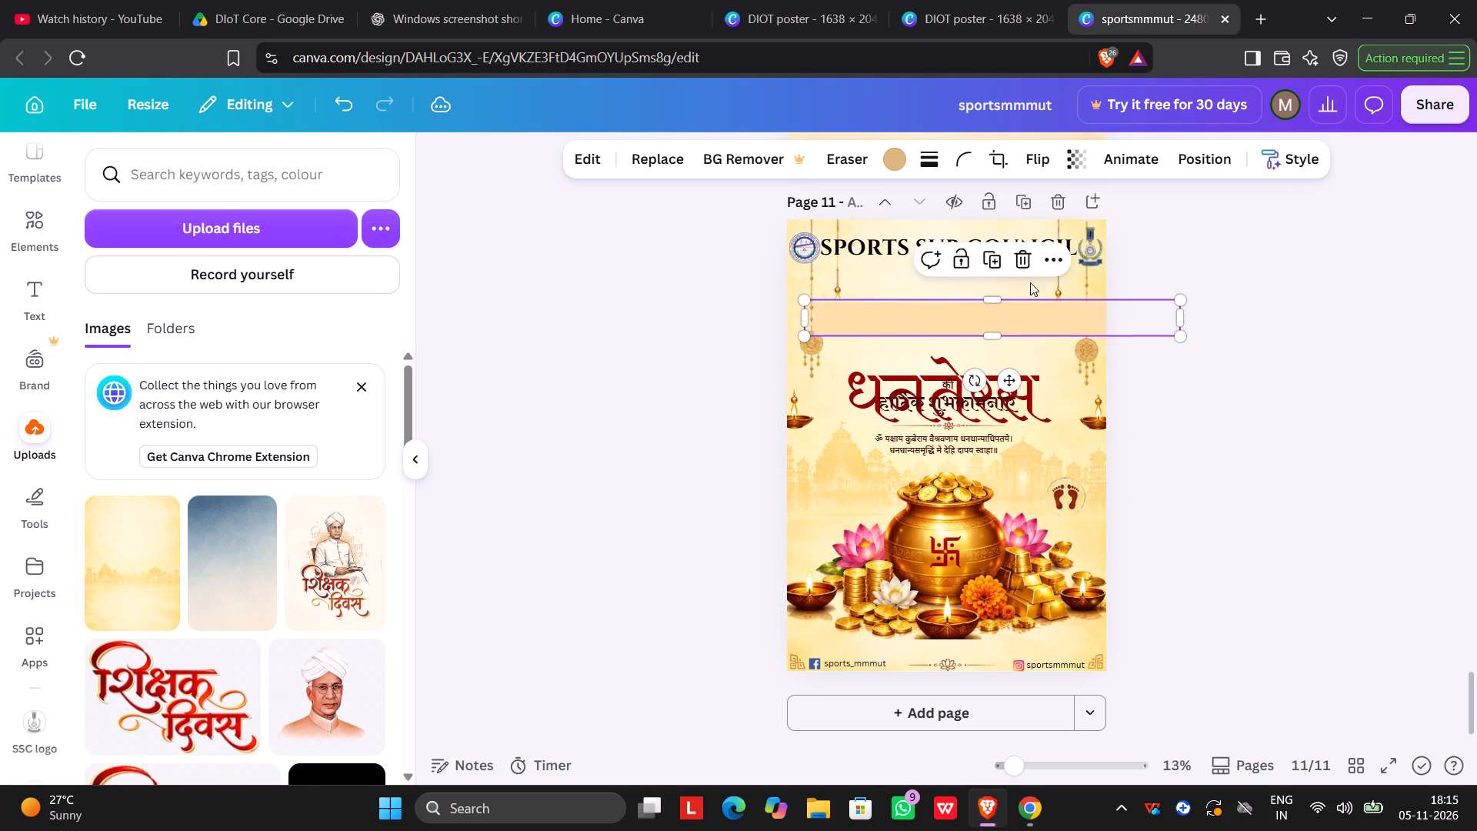
# Unlock page 10 and move the peach band from page 11 onto the bottom of page 10.
pyautogui.scroll(4, 1039, 255)
pyautogui.scroll(2, 932, 247)
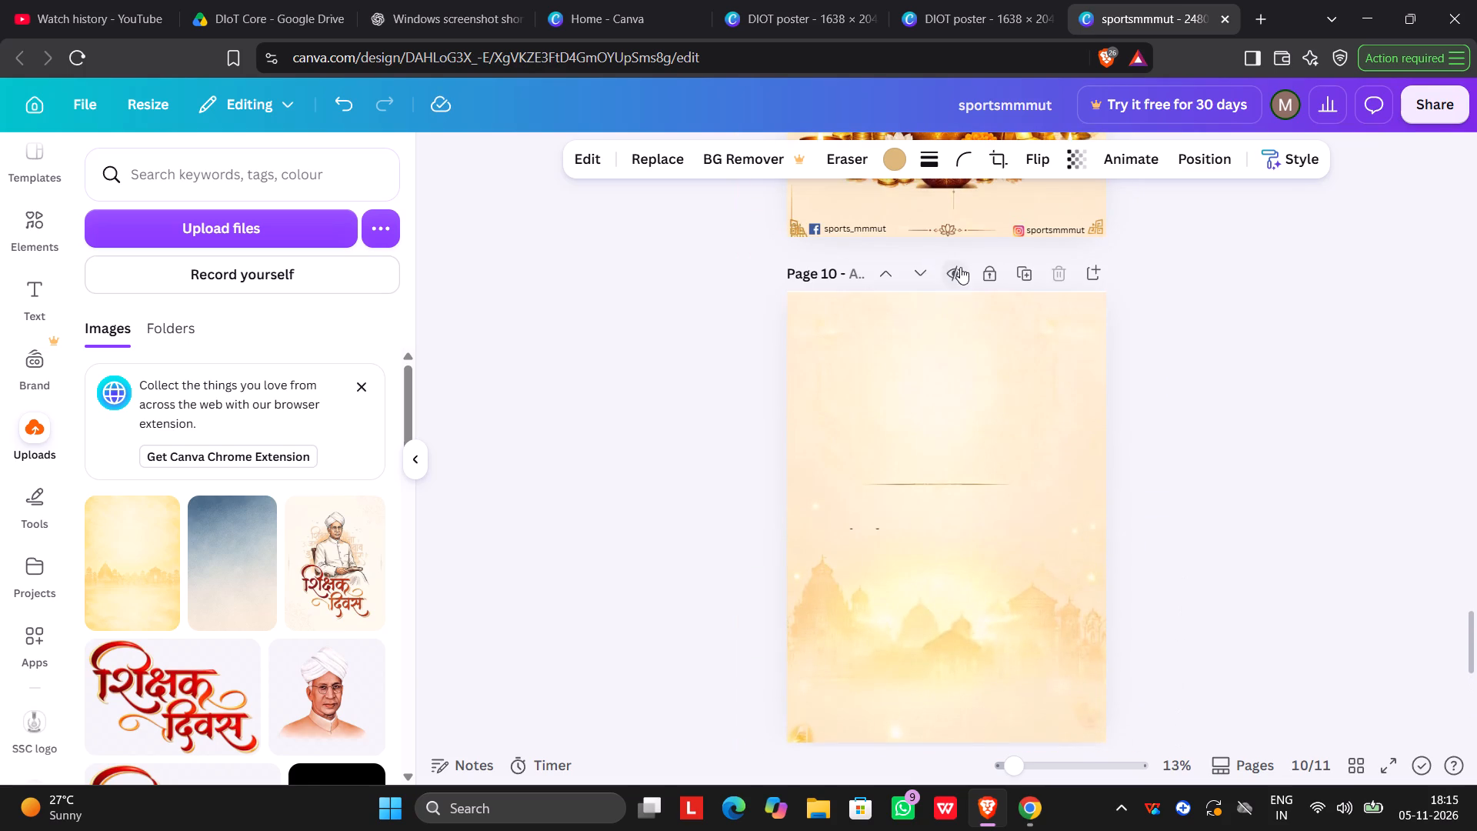
pyautogui.click(996, 270)
pyautogui.scroll(-5, 995, 285)
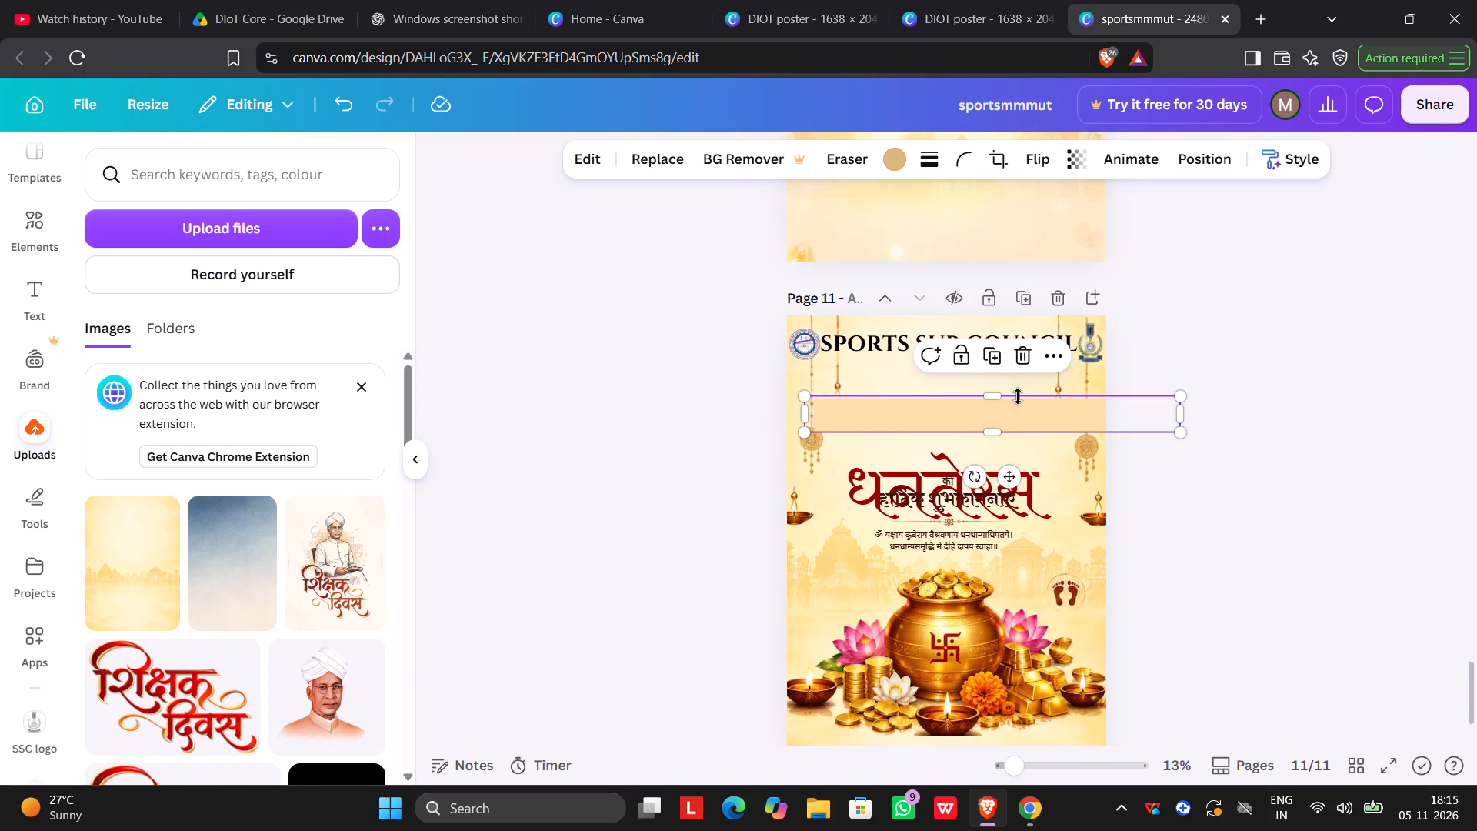
pyautogui.moveTo(1016, 408); pyautogui.dragTo(972, 181)
pyautogui.scroll(1, 966, 219)
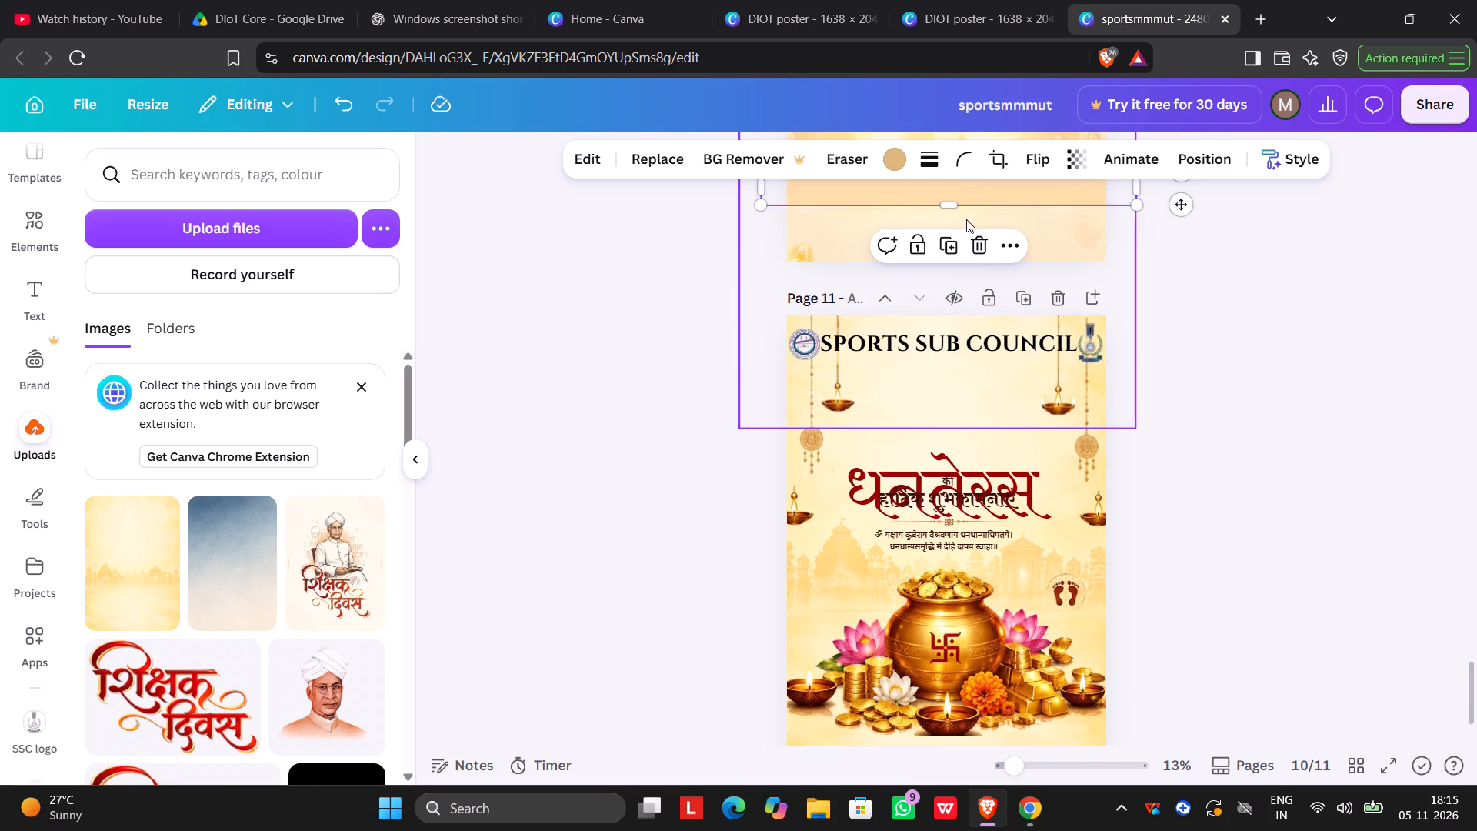
pyautogui.scroll(-5, 966, 219)
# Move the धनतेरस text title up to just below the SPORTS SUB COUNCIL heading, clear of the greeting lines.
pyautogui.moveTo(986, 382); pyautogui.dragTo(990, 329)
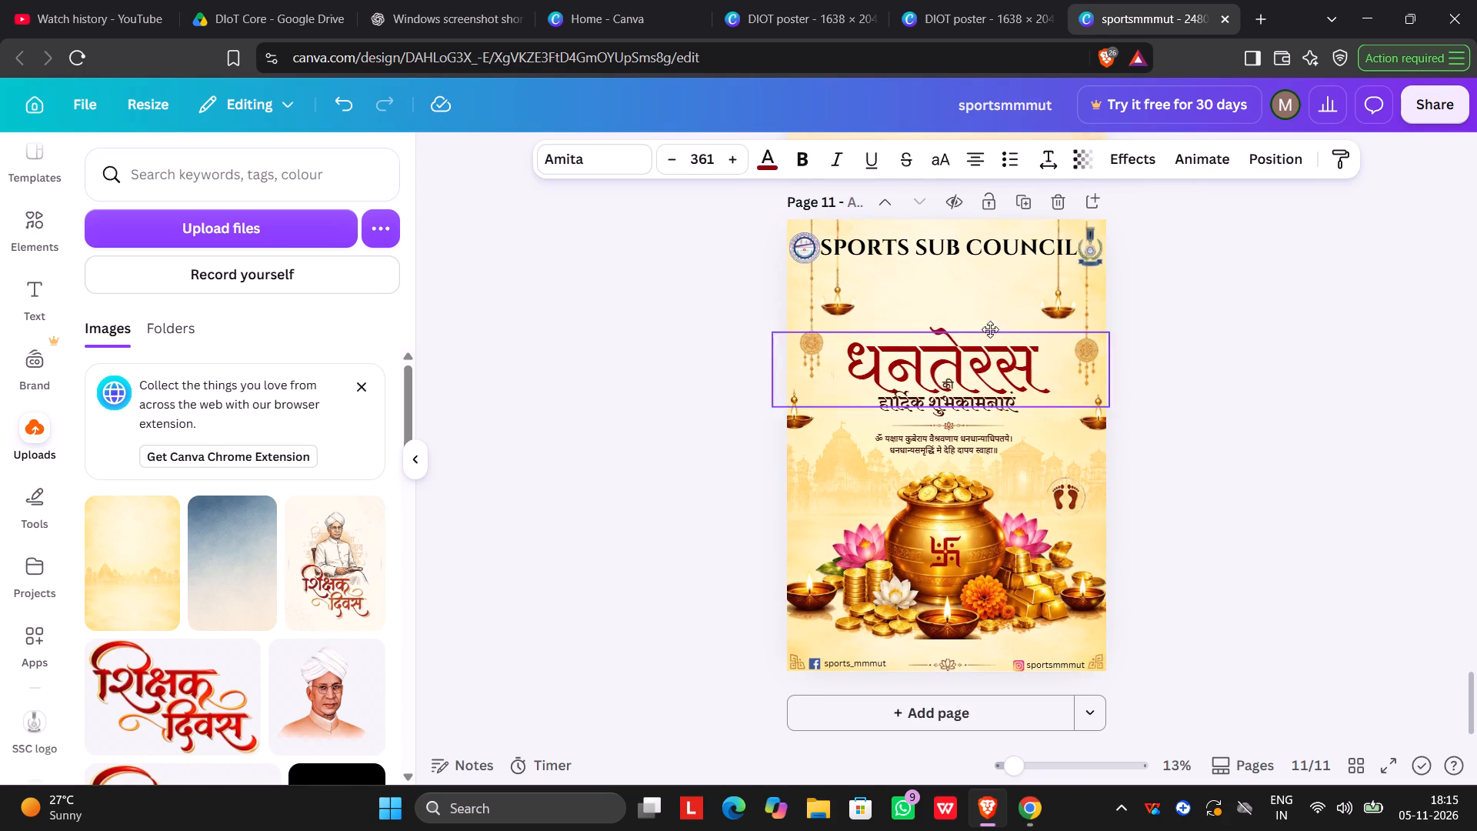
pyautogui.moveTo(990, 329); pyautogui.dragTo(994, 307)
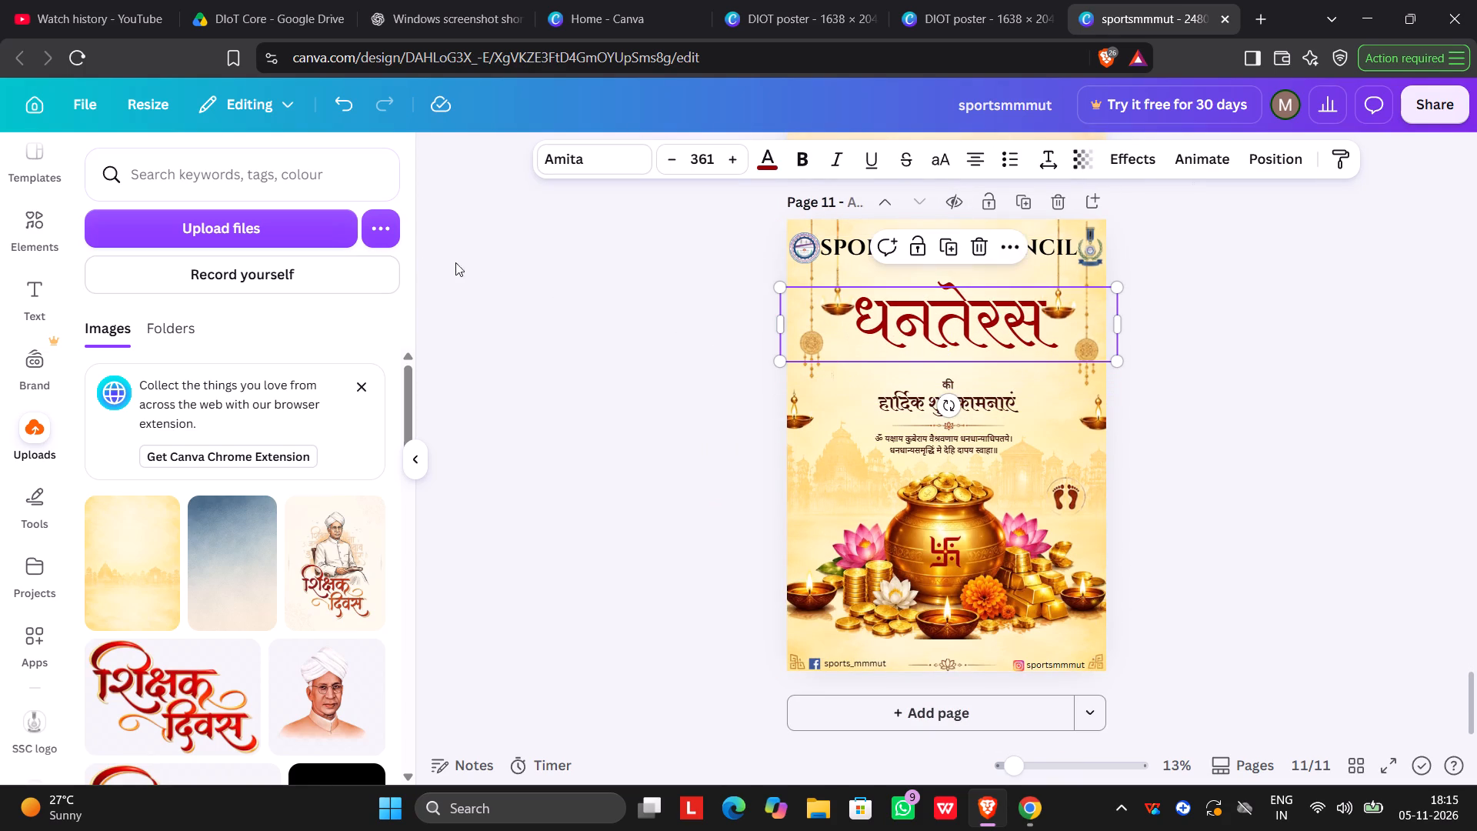
# Look through the uploaded images and the upload folders for a Dhanteras title graphic.
pyautogui.scroll(-4, 167, 371)
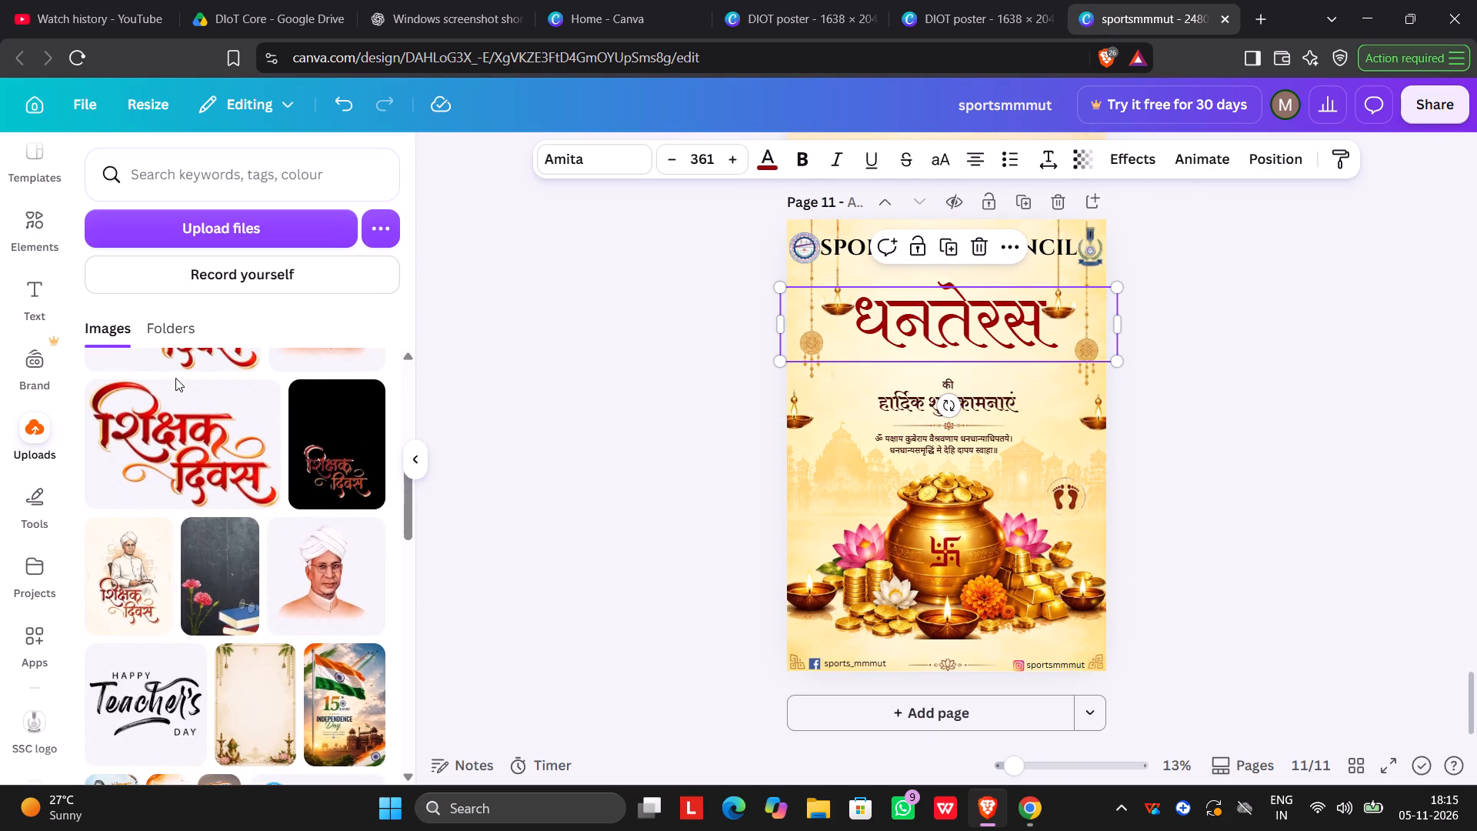
pyautogui.scroll(3, 175, 378)
pyautogui.scroll(3, 255, 343)
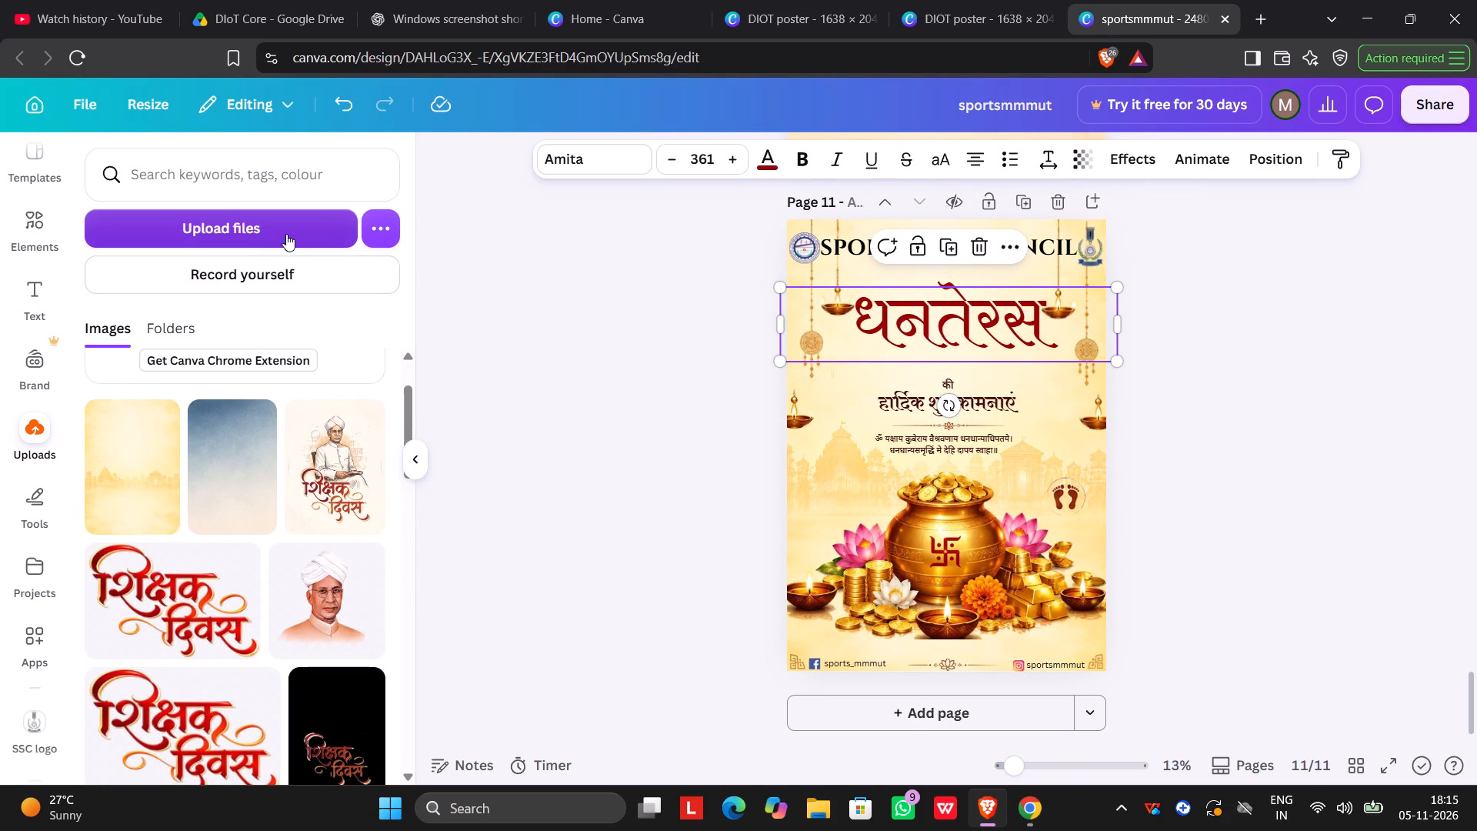
pyautogui.scroll(1, 268, 339)
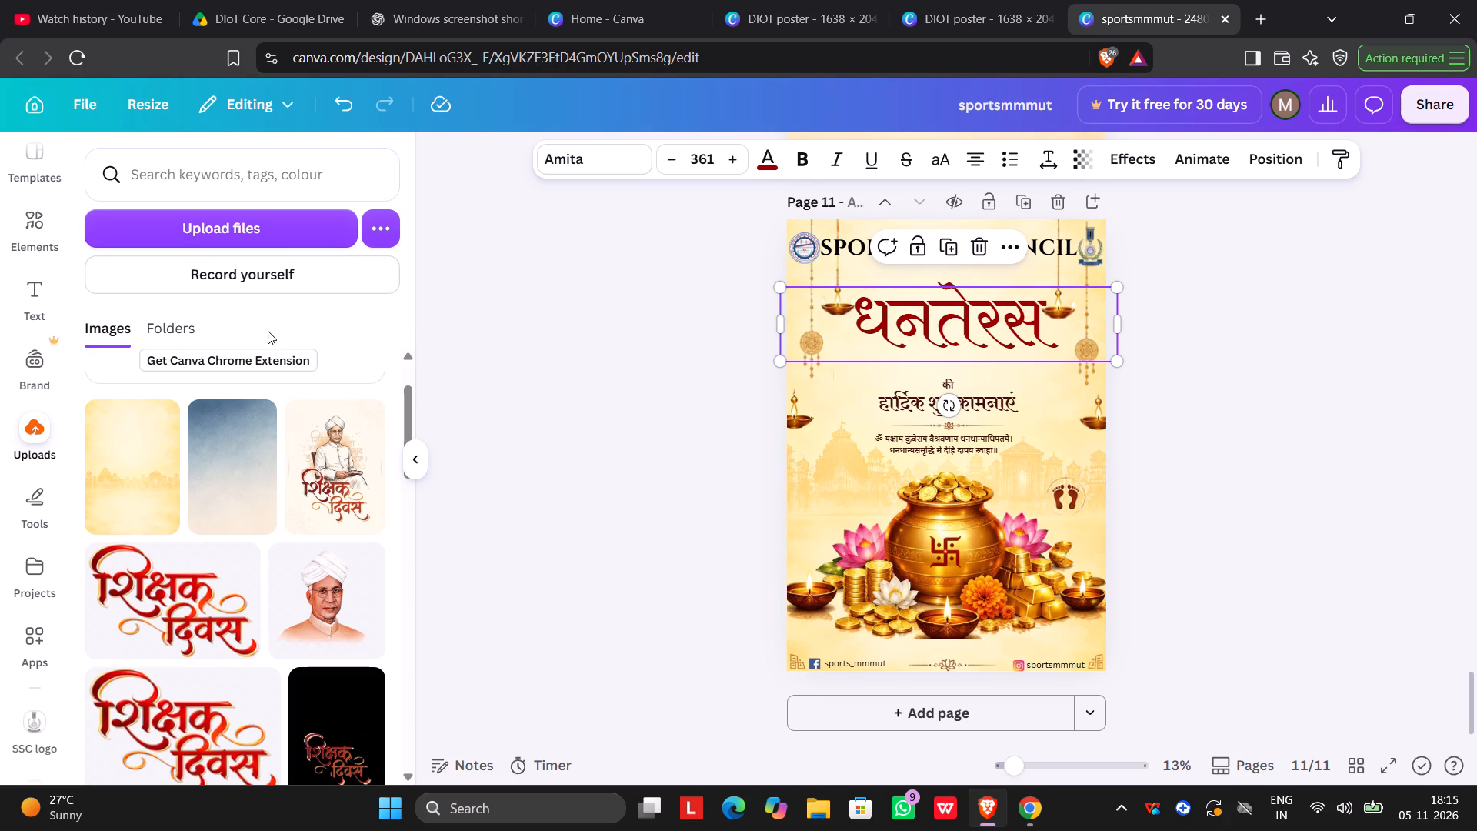
pyautogui.click(187, 322)
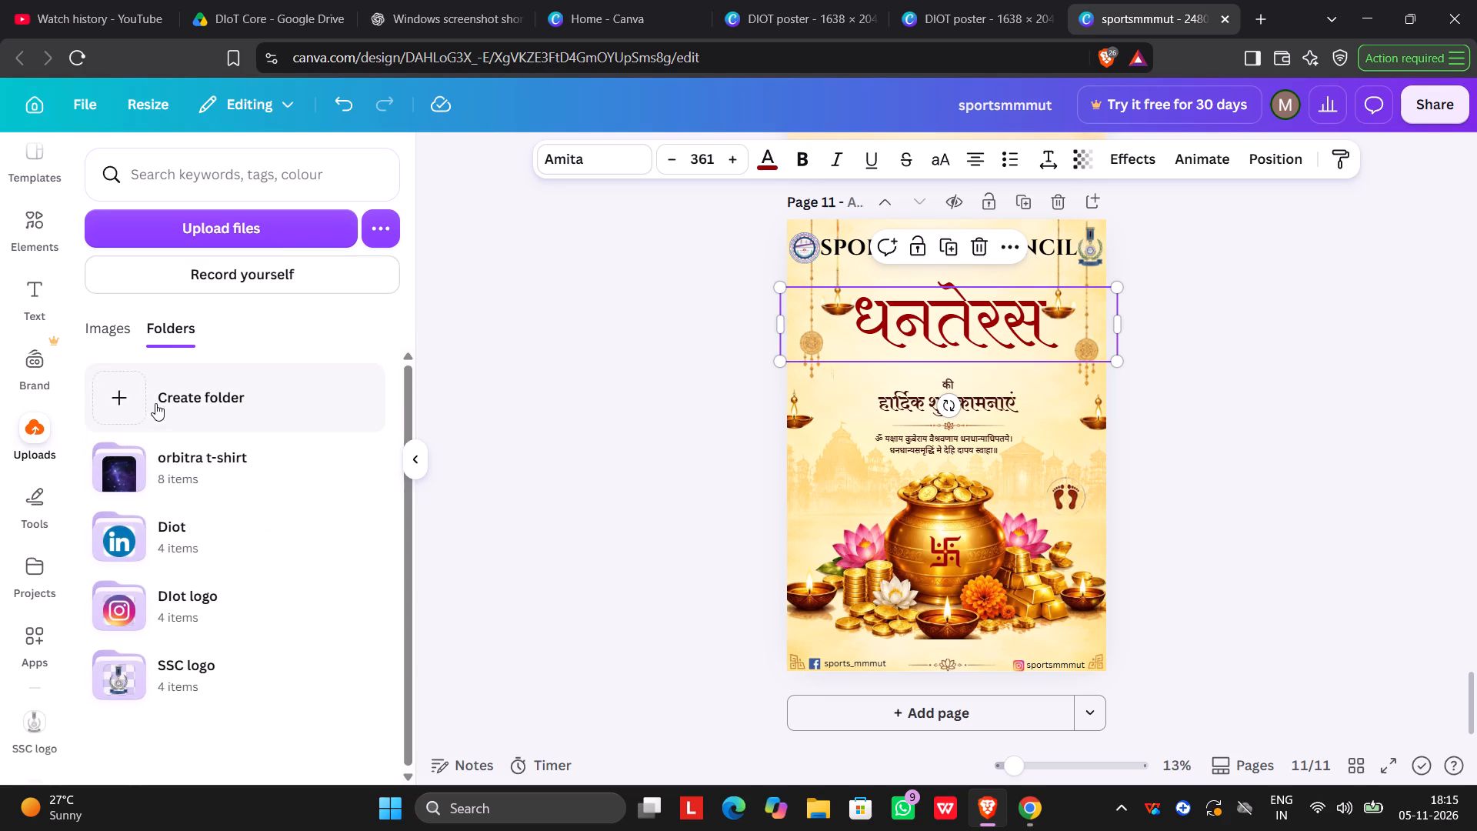
pyautogui.click(120, 326)
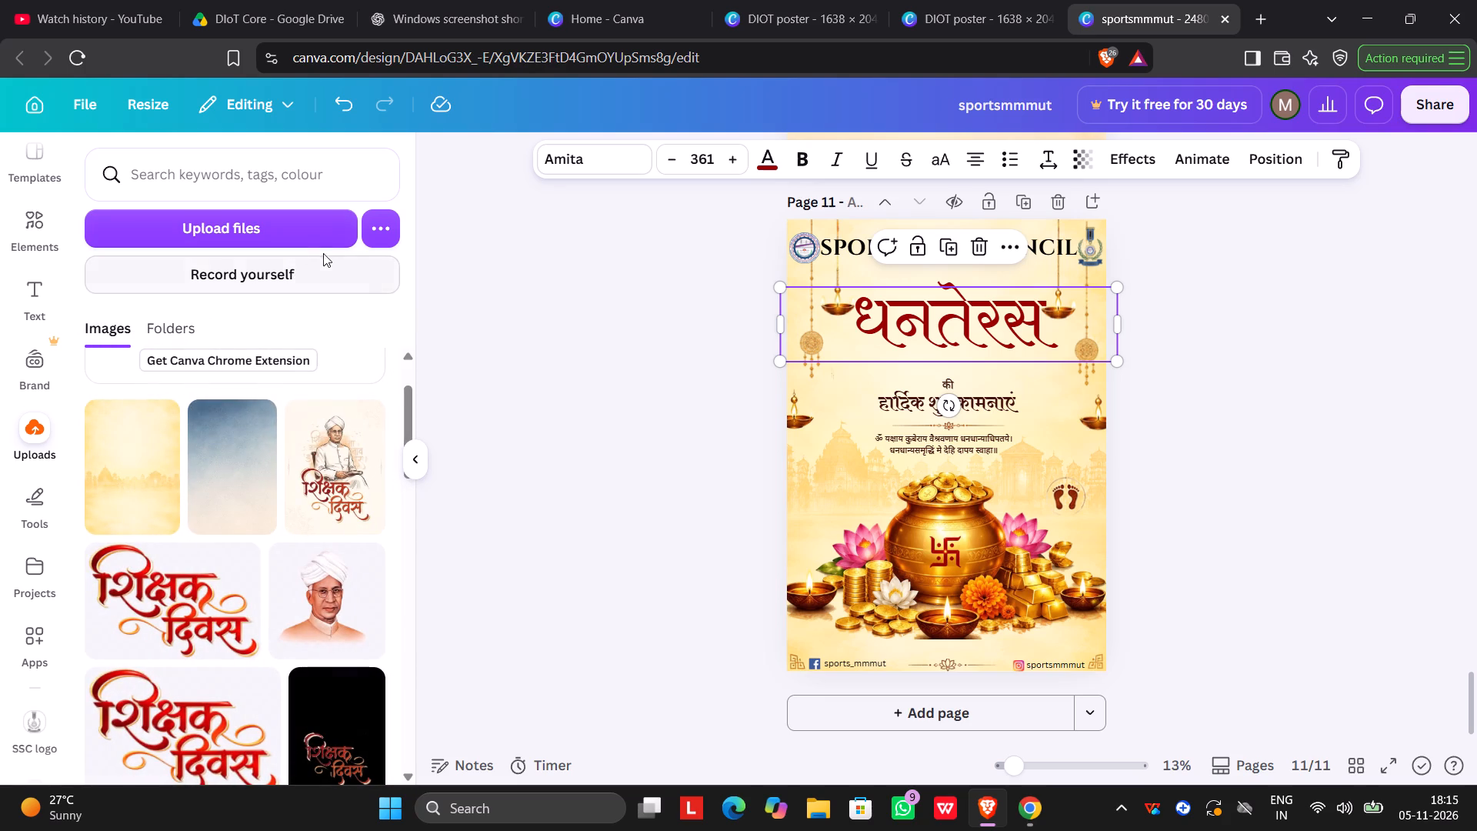
pyautogui.scroll(-11, 261, 637)
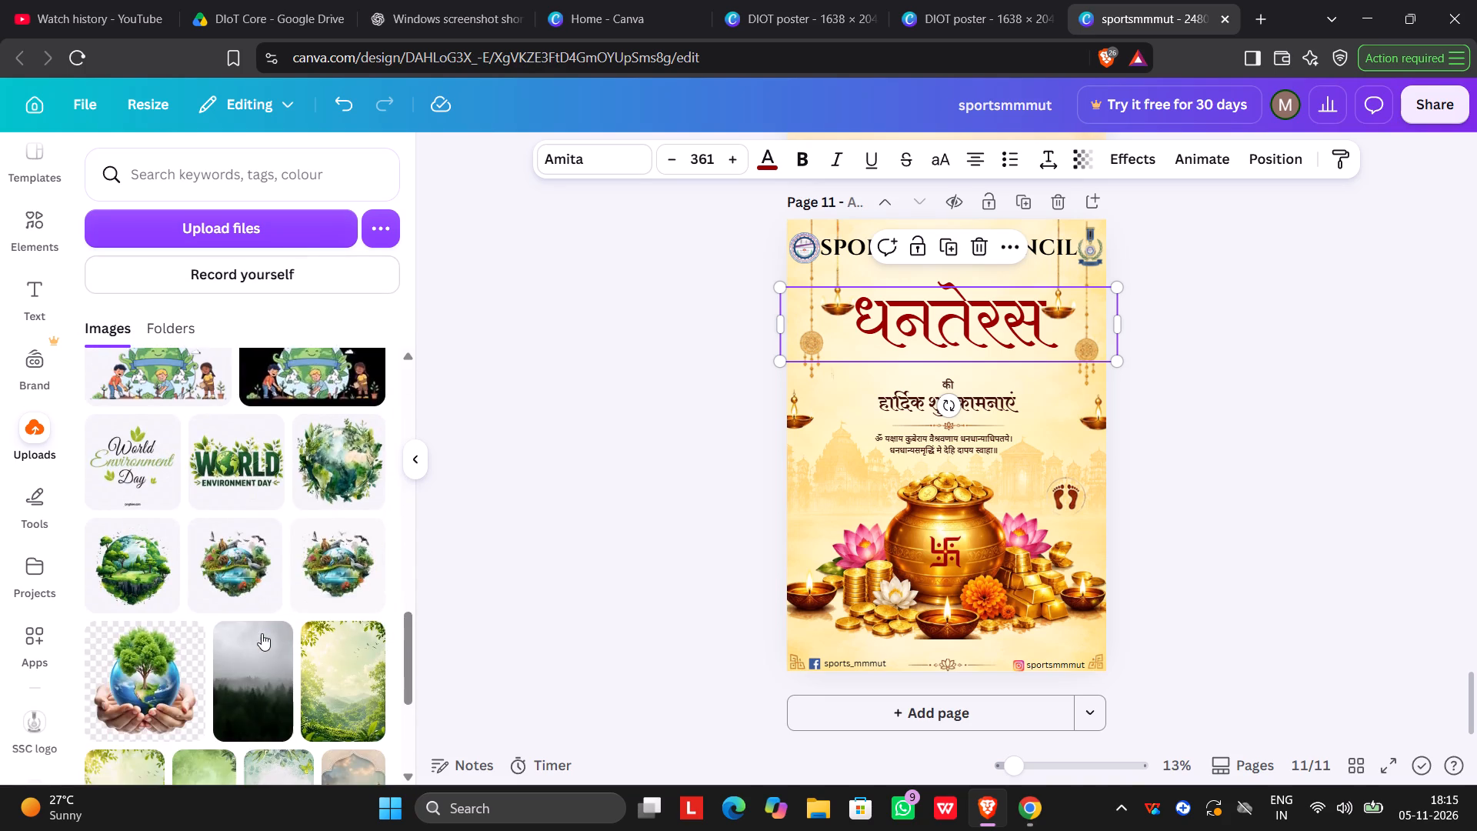
pyautogui.scroll(-16, 262, 633)
pyautogui.scroll(13, 262, 632)
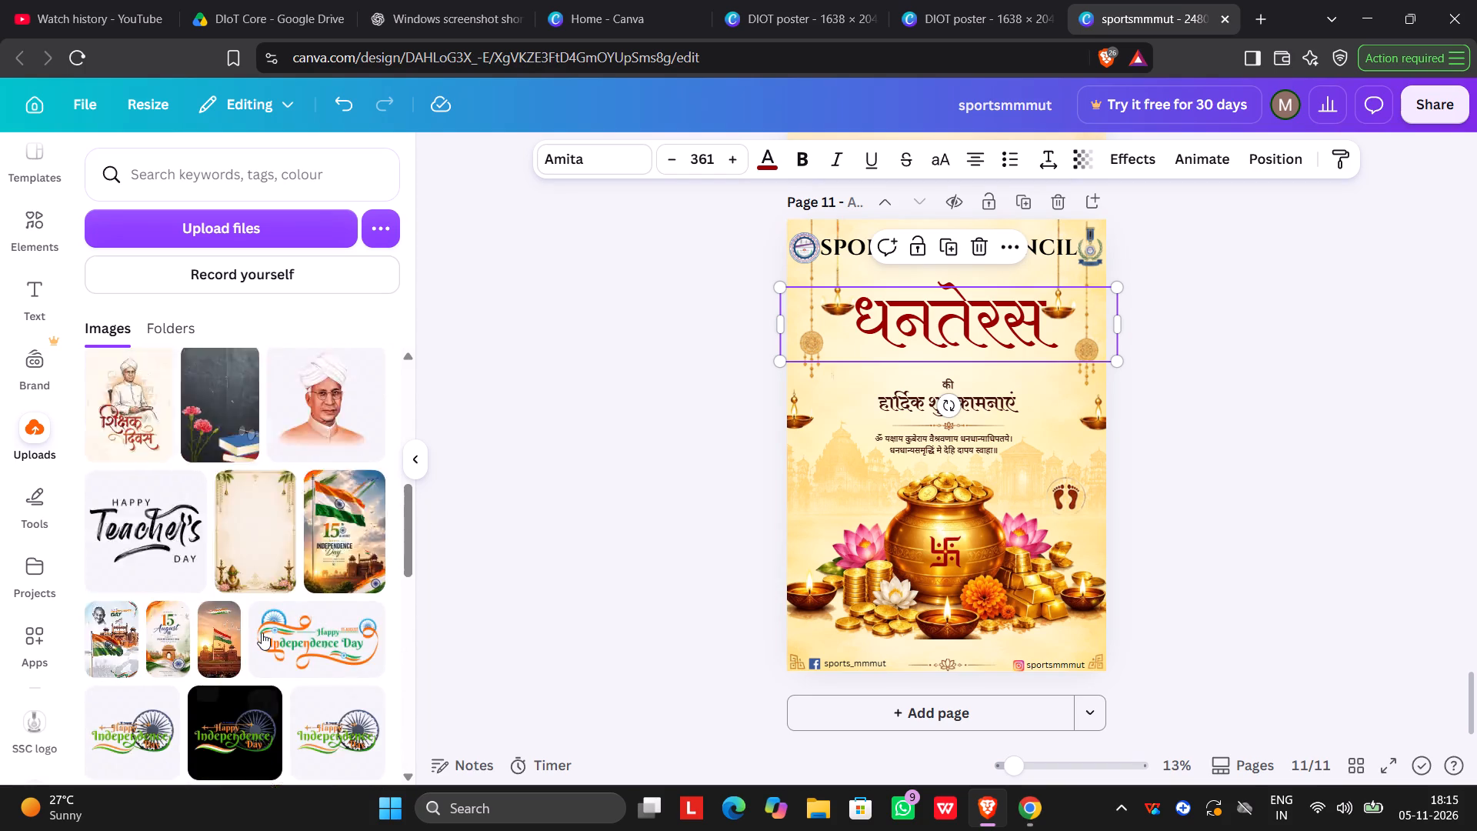
pyautogui.scroll(10, 262, 632)
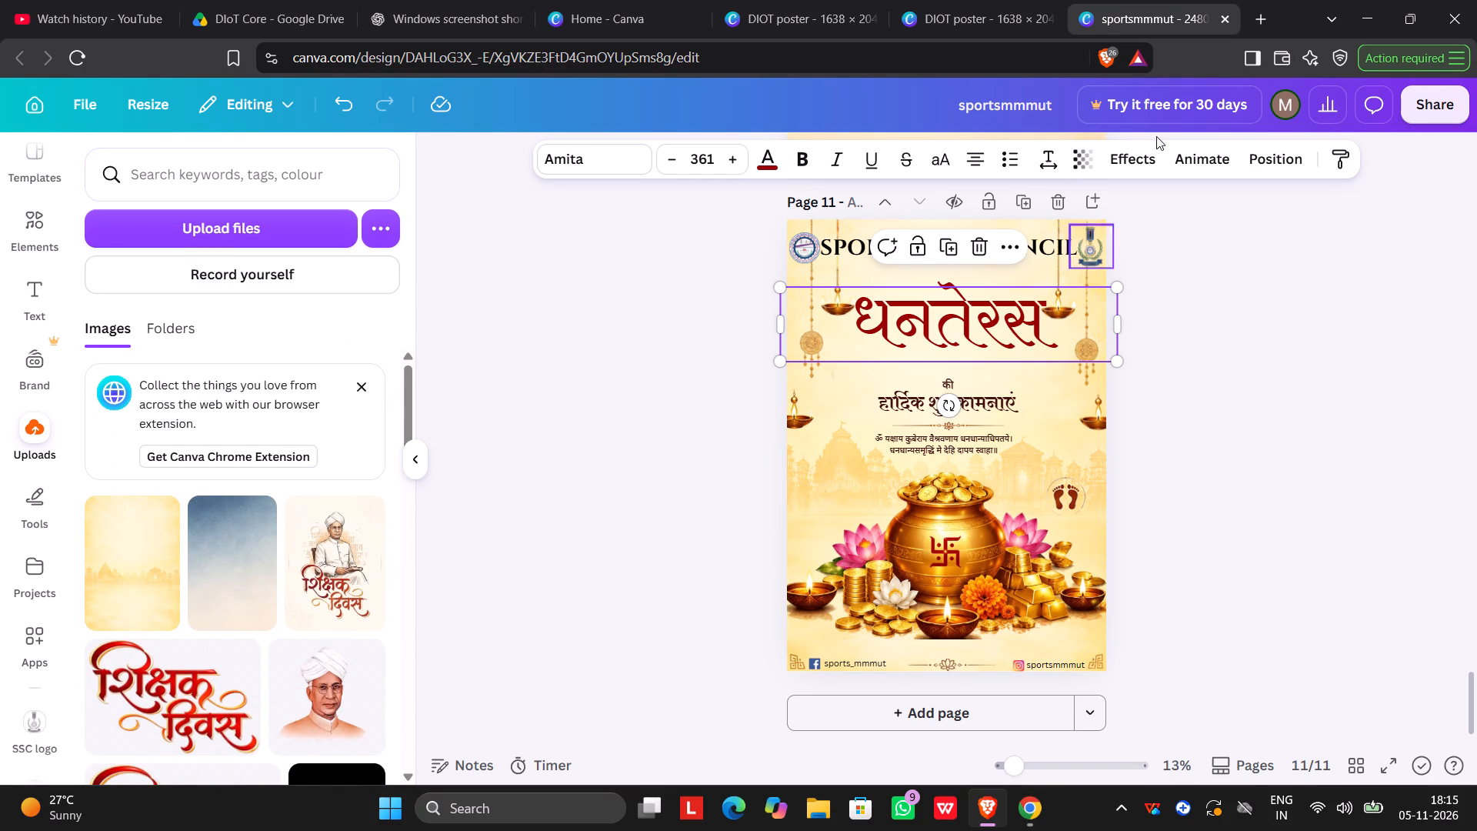
# Insert the image Glossy Dhanteras Calligraphy with Kalash and Diya from the Downloads folder onto page 11.
pyautogui.click(807, 806)
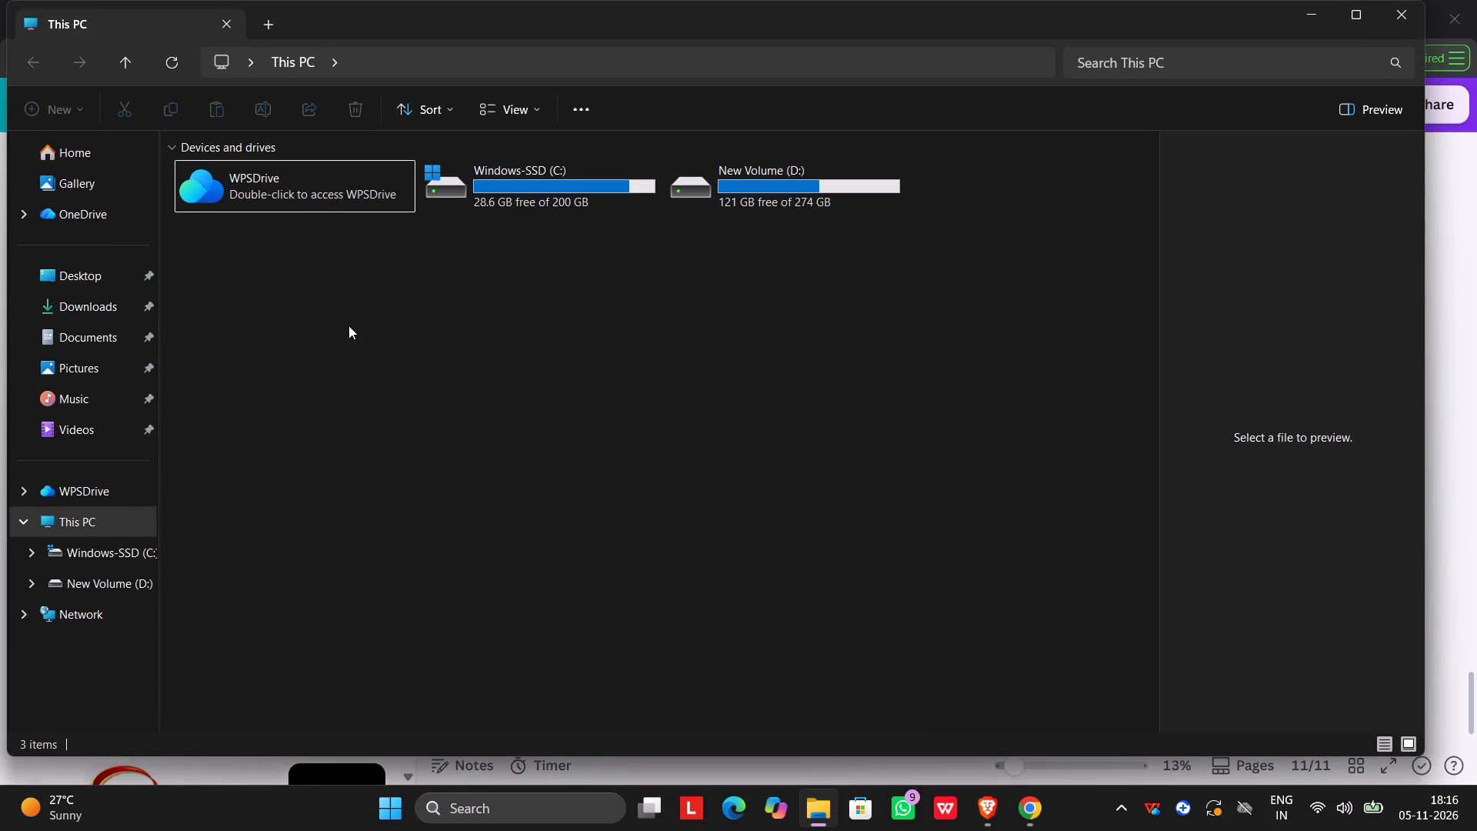
pyautogui.click(119, 312)
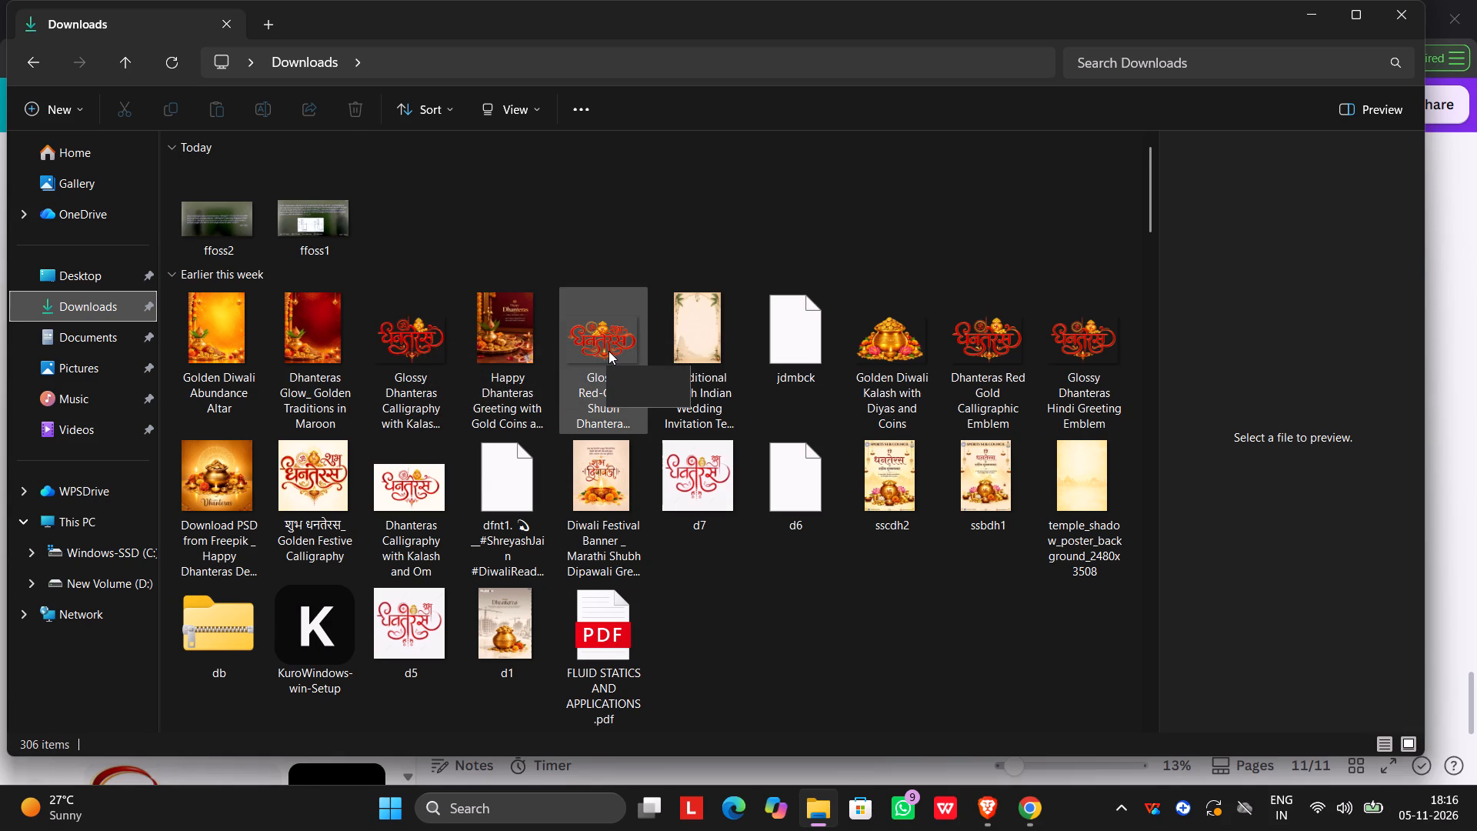
pyautogui.scroll(-3, 599, 365)
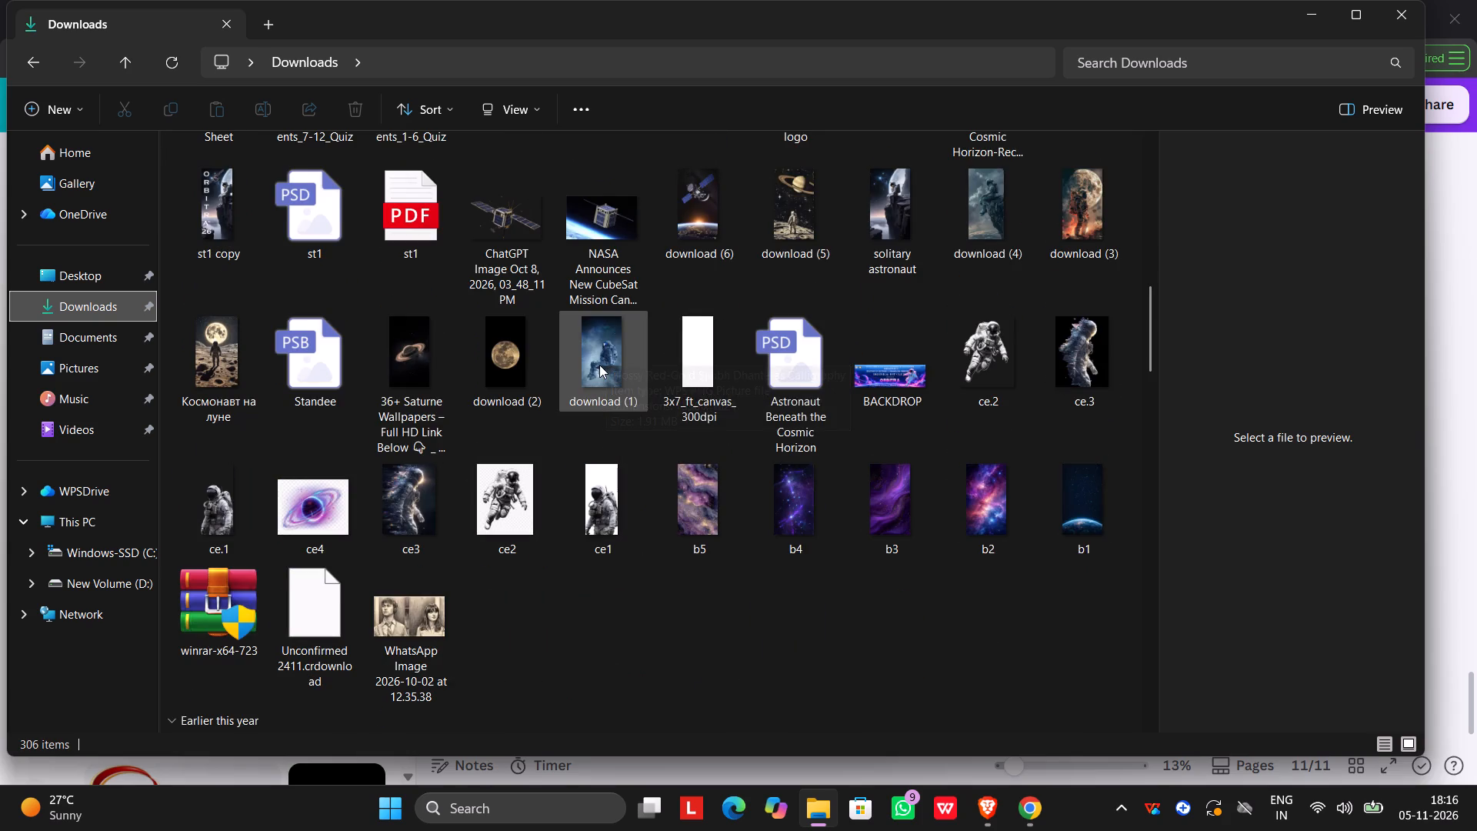
pyautogui.scroll(3, 599, 365)
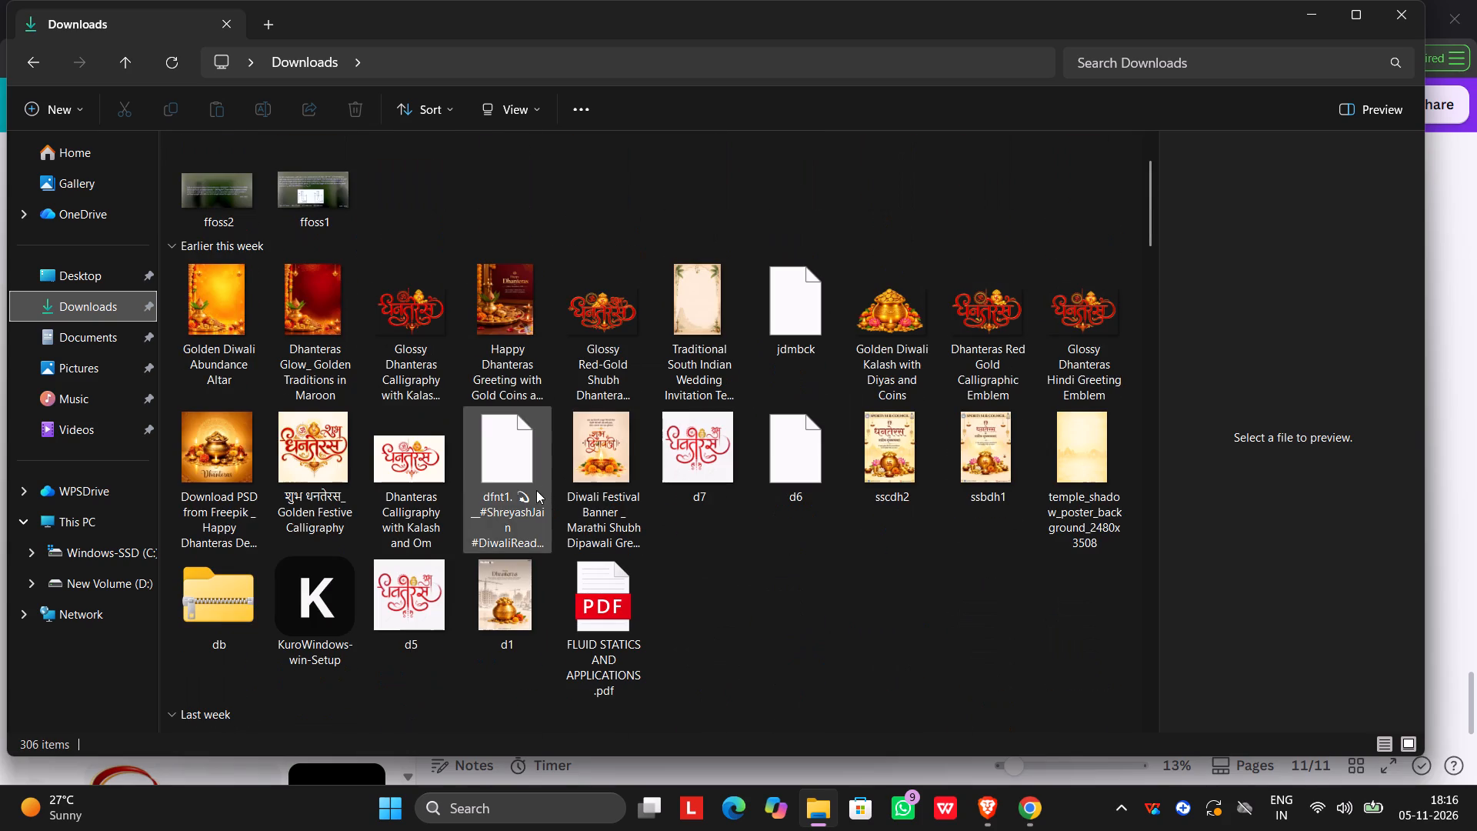
pyautogui.click(599, 314)
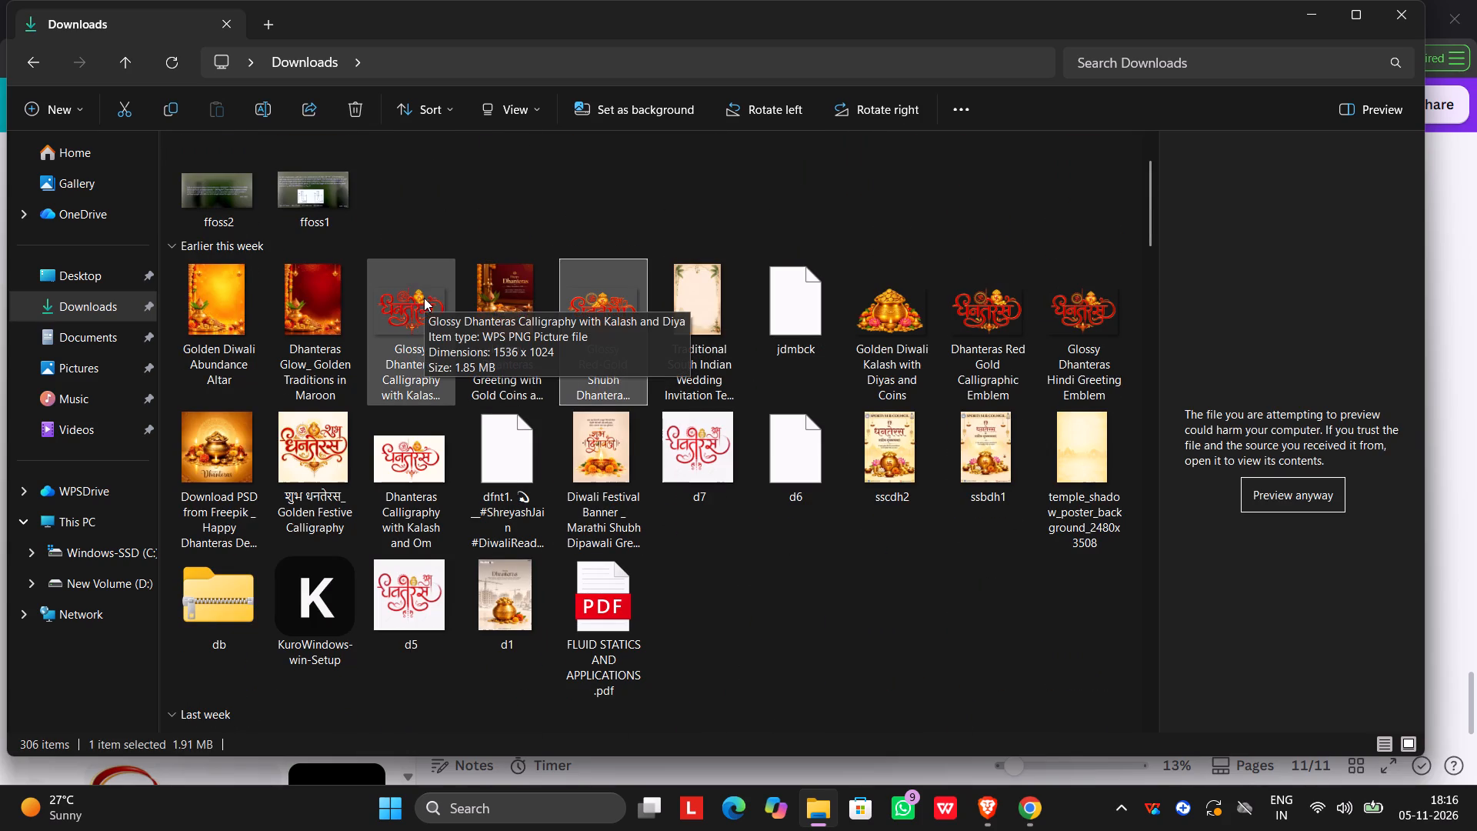
pyautogui.moveTo(424, 298); pyautogui.dragTo(817, 773)
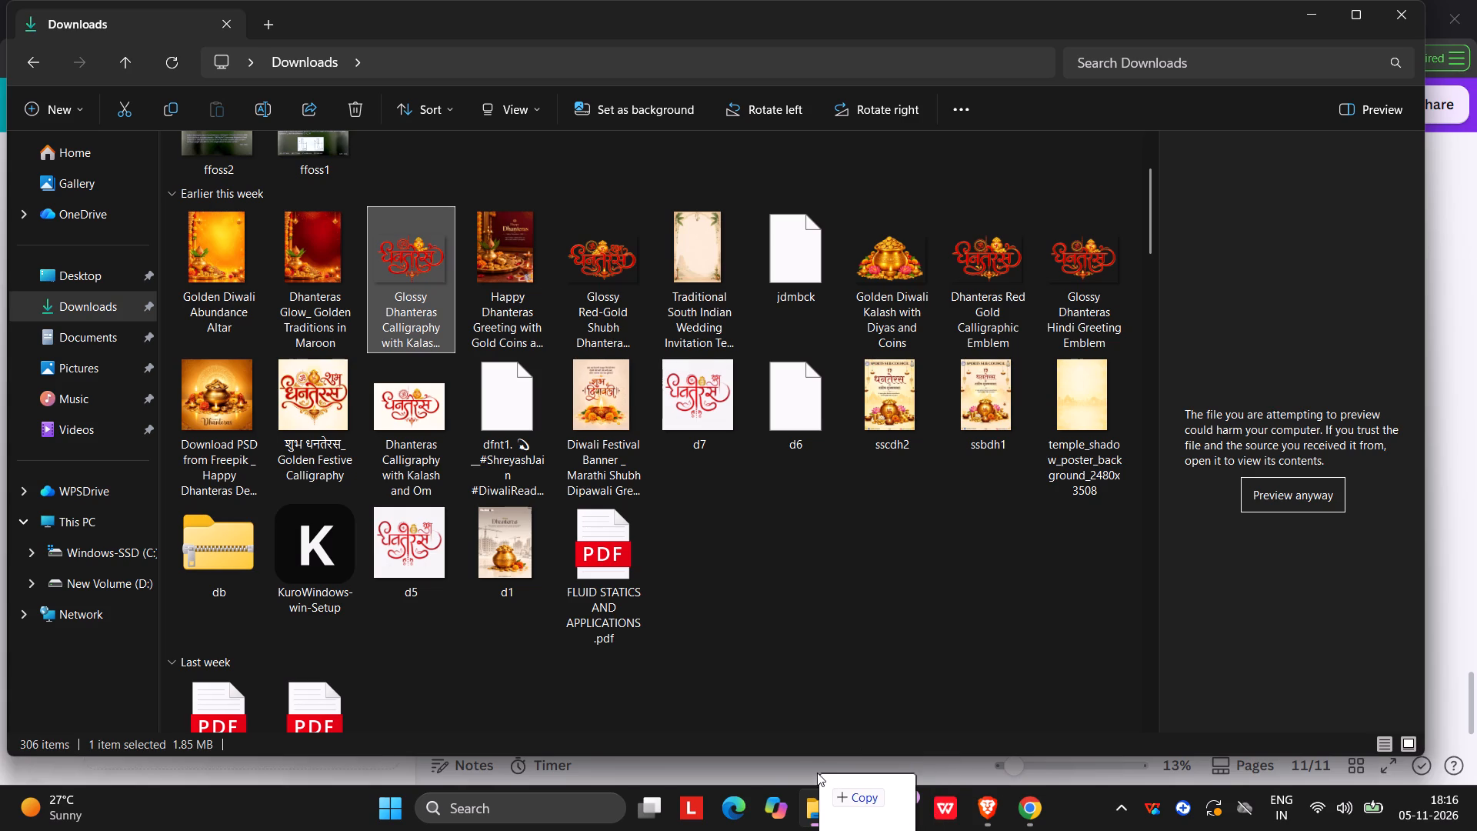
pyautogui.moveTo(817, 773); pyautogui.dragTo(986, 812)
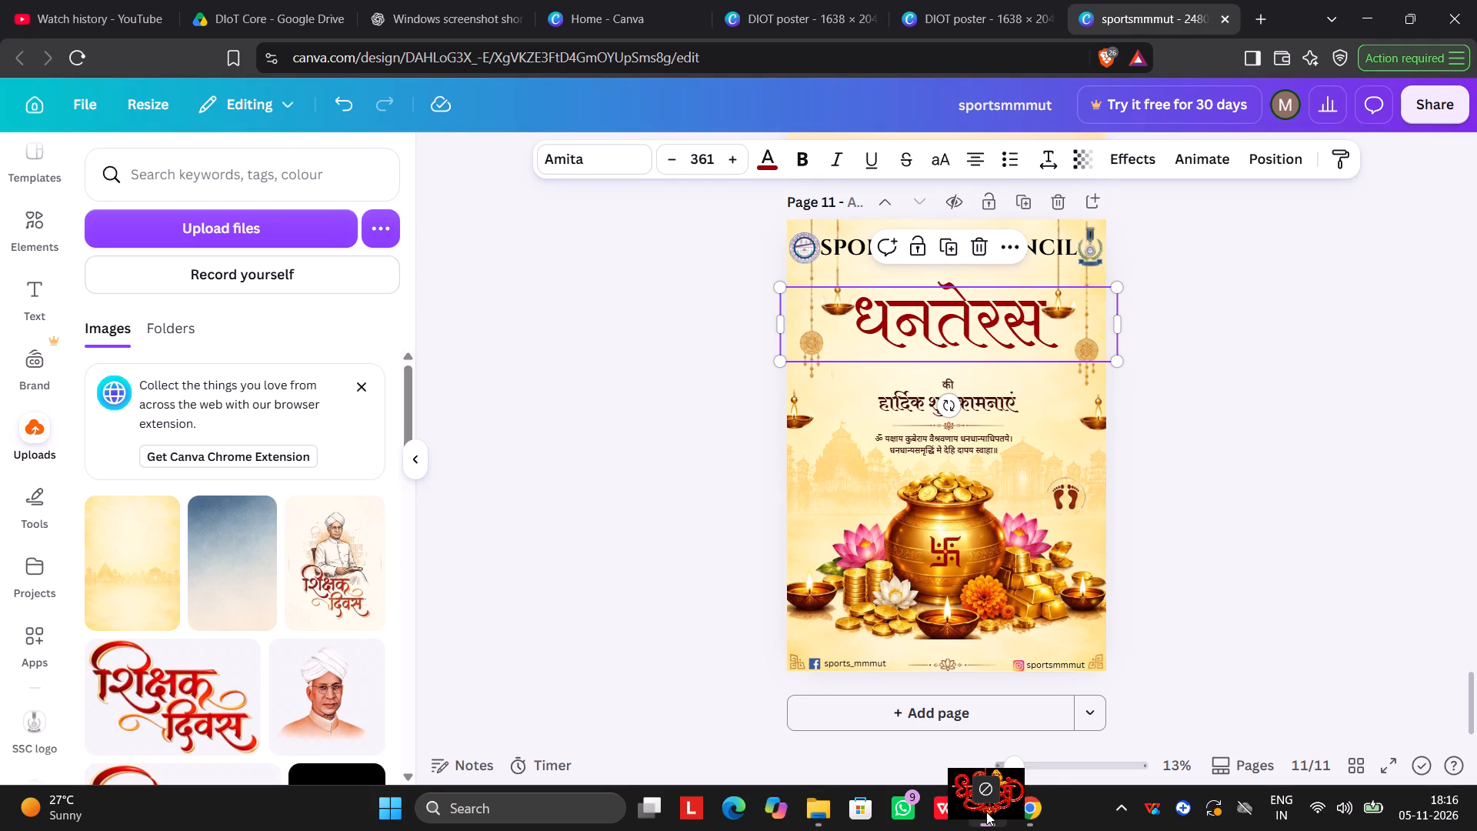
pyautogui.moveTo(986, 812); pyautogui.dragTo(933, 409)
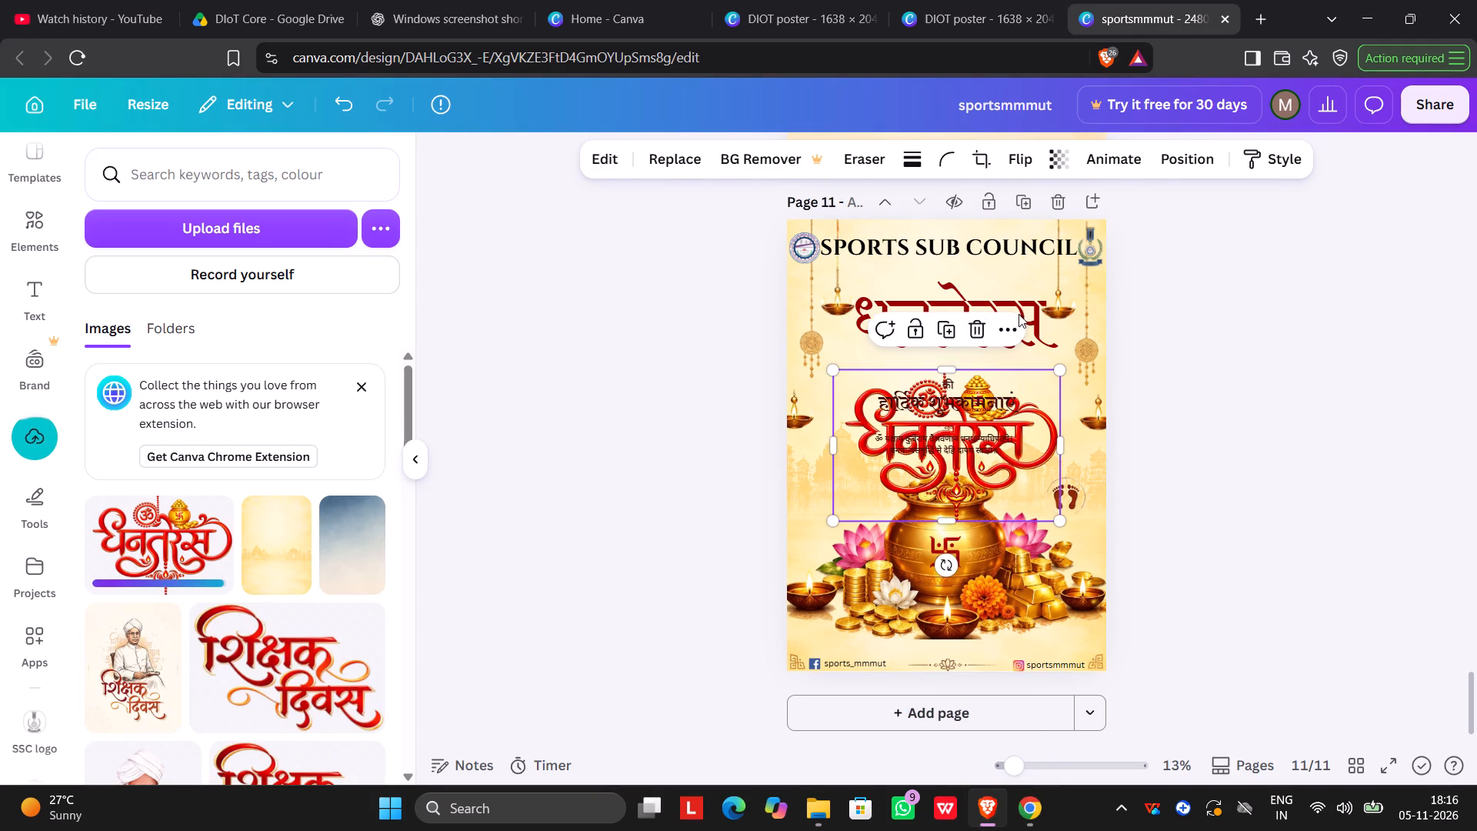
# Move the plain धनतेरस text title off page 11 onto page 10, above the peach band.
pyautogui.moveTo(1033, 310); pyautogui.dragTo(1019, 99)
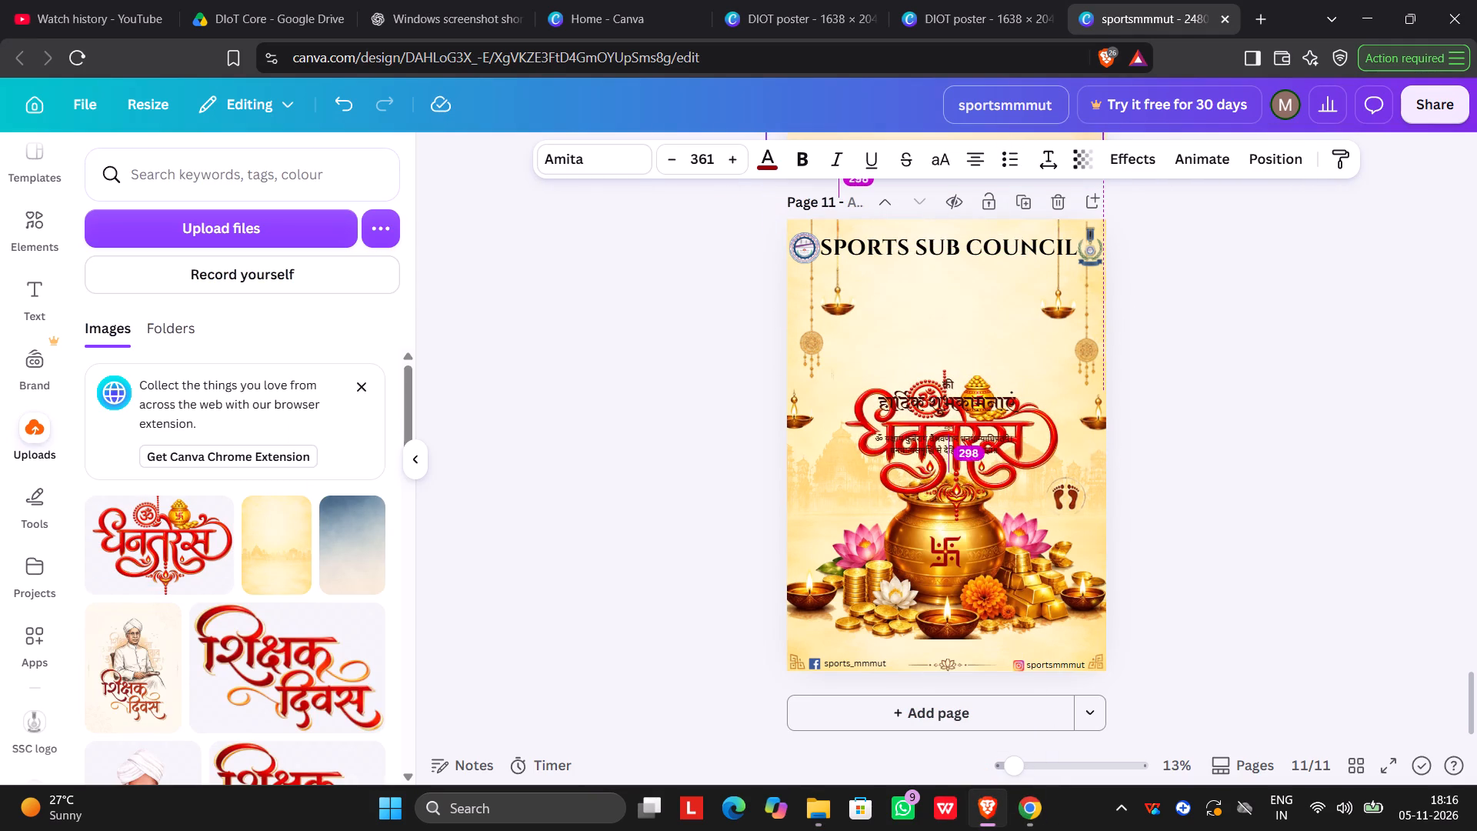
pyautogui.moveTo(1019, 99); pyautogui.dragTo(1026, 122)
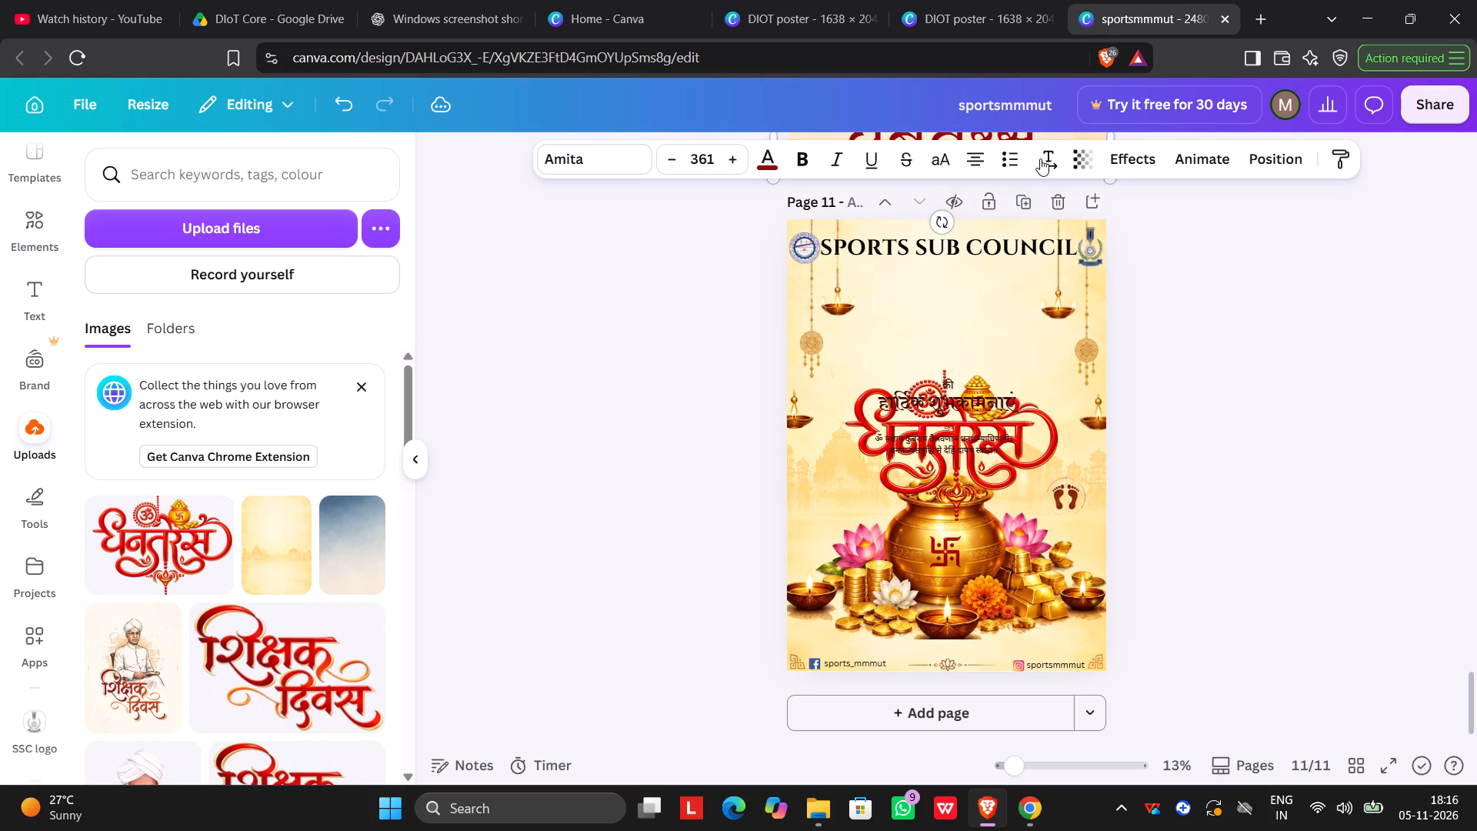
pyautogui.scroll(2, 1062, 249)
pyautogui.moveTo(982, 515); pyautogui.dragTo(1001, 390)
# Move the red धनतेरस calligraphy up under the SPORTS SUB COUNCIL heading and shrink it to clear the की line.
pyautogui.scroll(-4, 997, 396)
pyautogui.moveTo(973, 433); pyautogui.dragTo(984, 294)
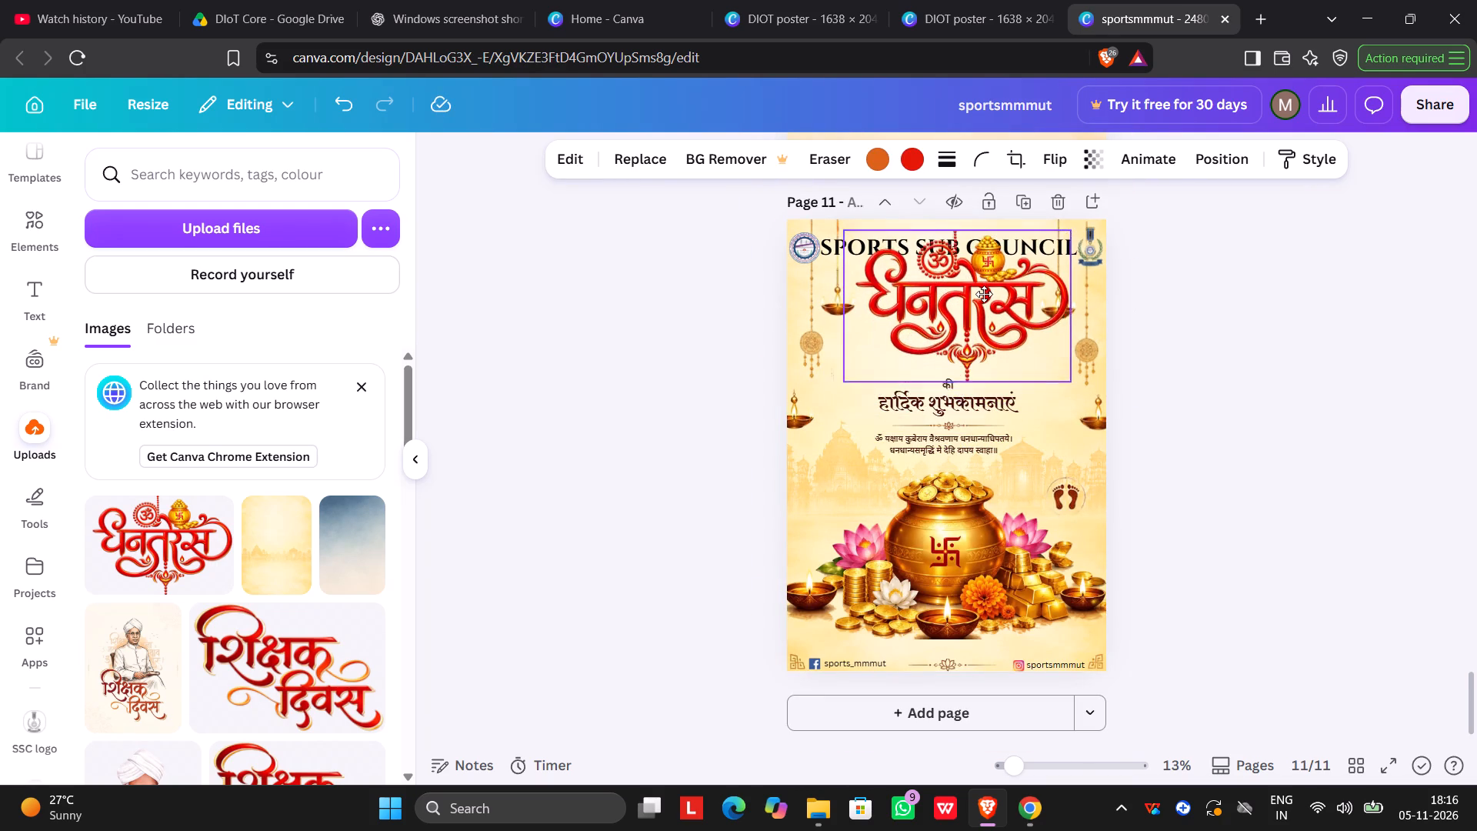
pyautogui.moveTo(984, 294); pyautogui.dragTo(975, 315)
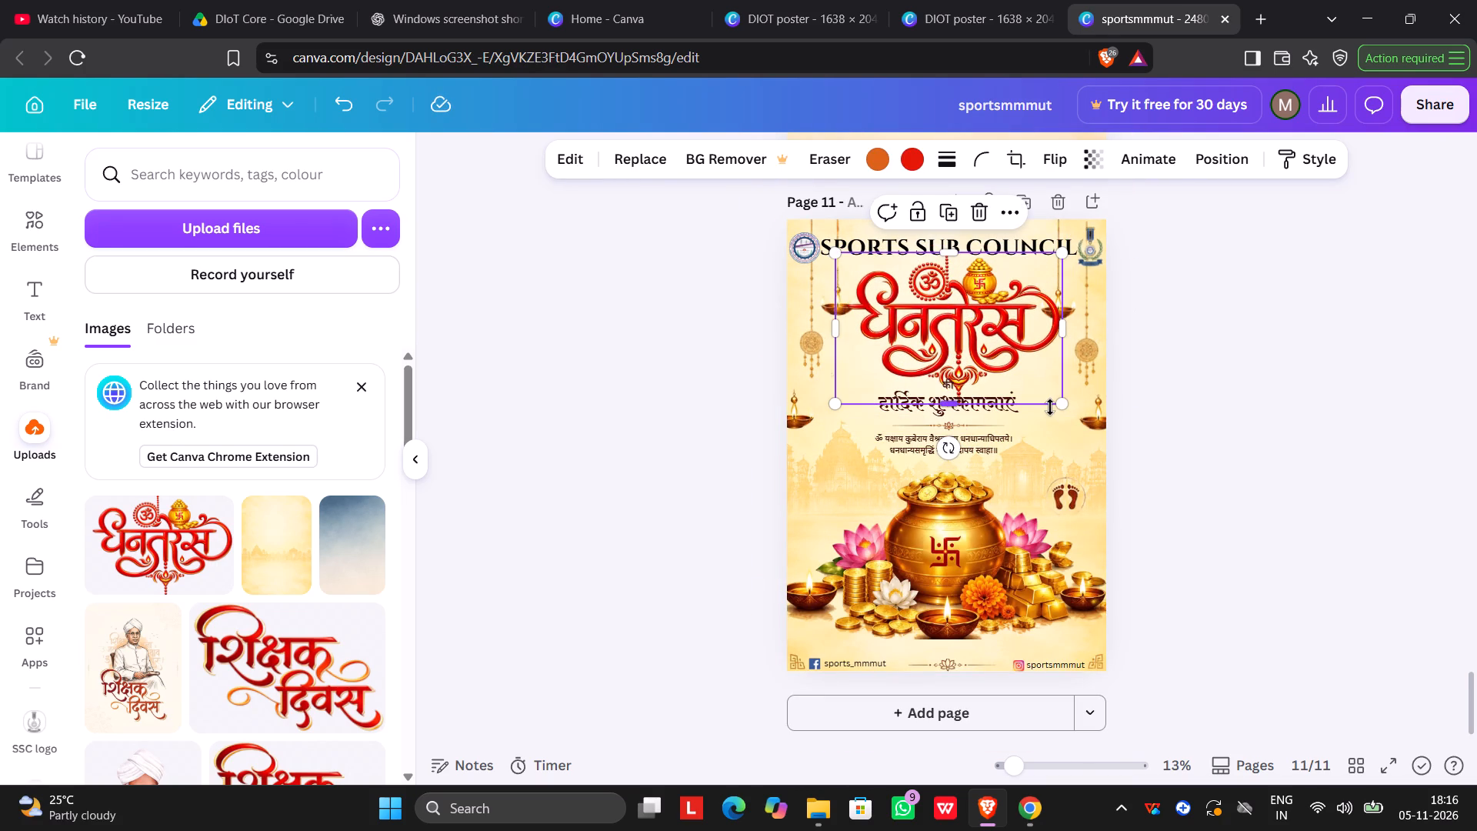
pyautogui.moveTo(1064, 404); pyautogui.dragTo(1025, 372)
pyautogui.scroll(1, 1182, 329)
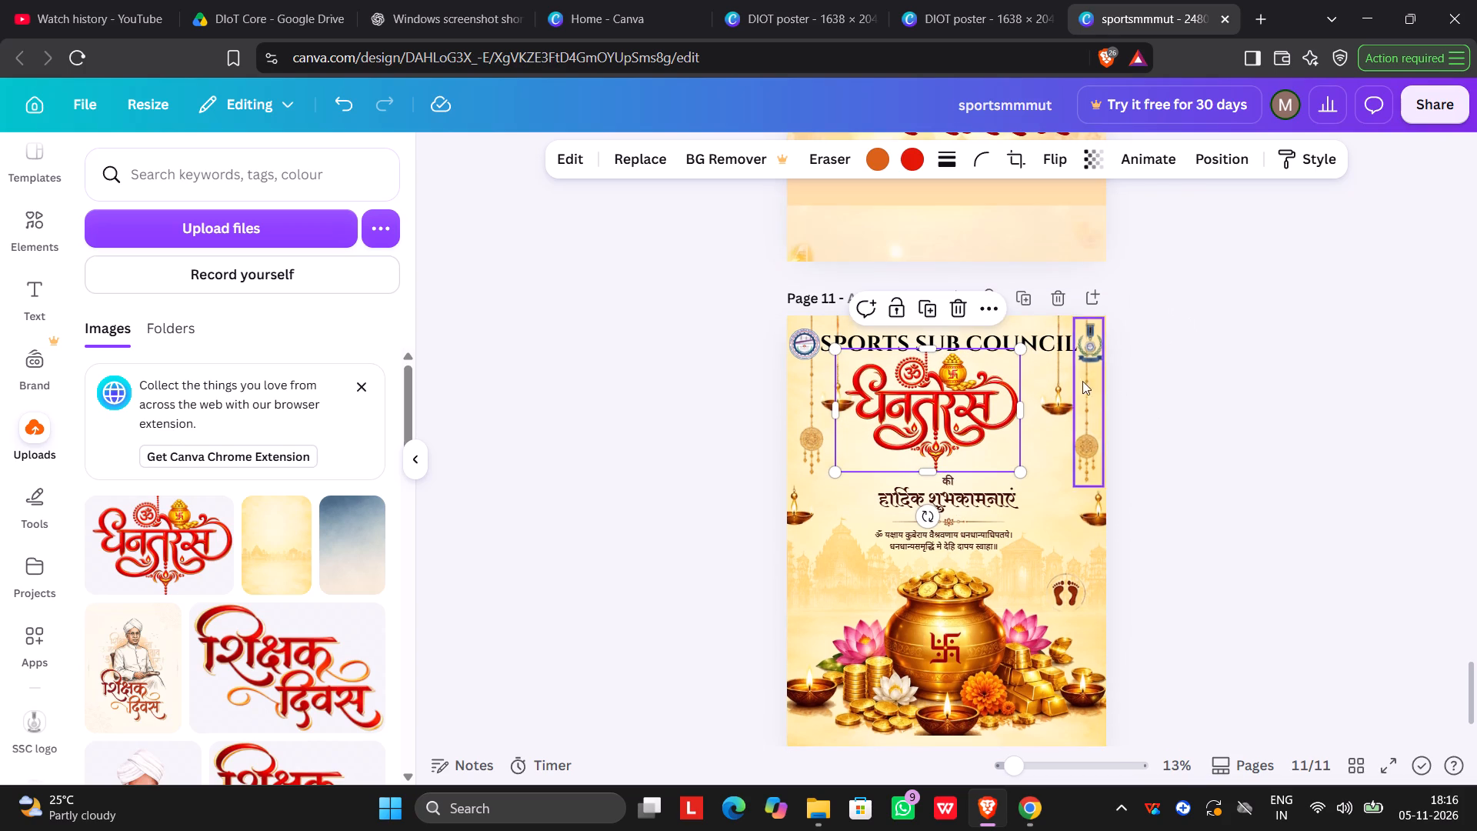
pyautogui.moveTo(965, 436); pyautogui.dragTo(971, 459)
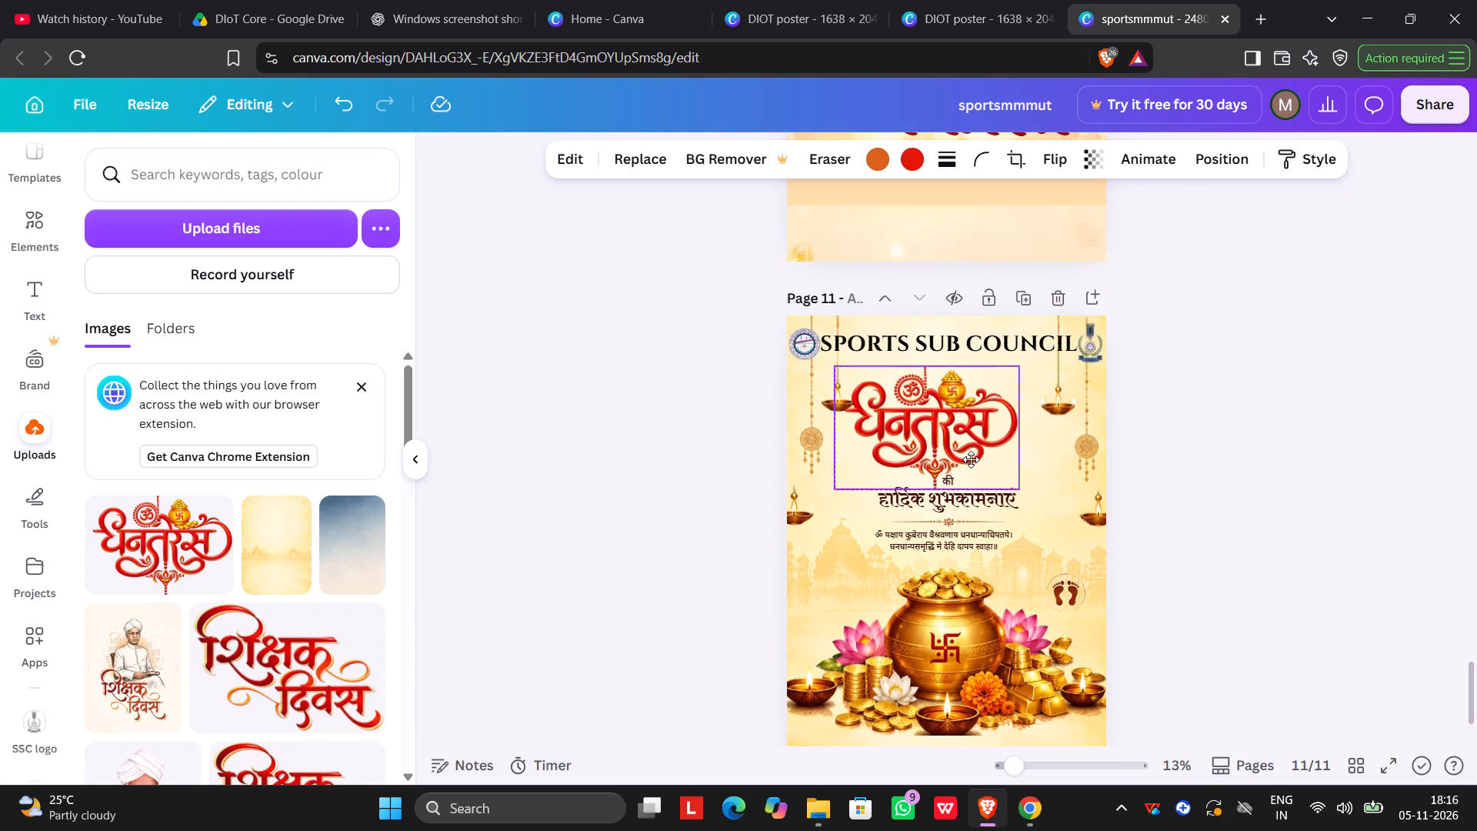
pyautogui.moveTo(971, 459); pyautogui.dragTo(965, 422)
# Move the की and हार्दिक शुभकामनाएं text lines from page 11 to page 10, below the peach band.
pyautogui.click(946, 478)
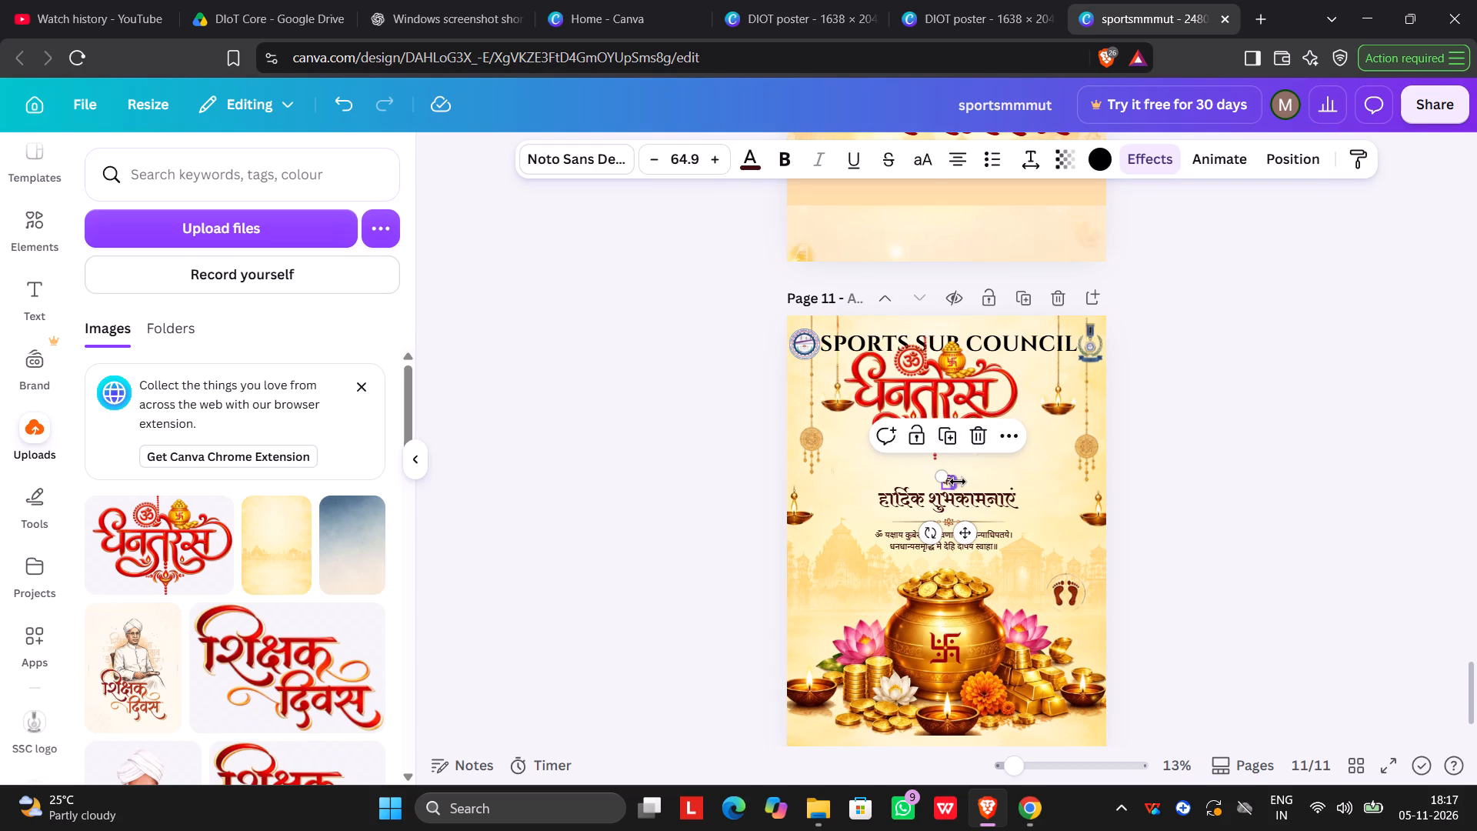
pyautogui.moveTo(945, 483); pyautogui.dragTo(978, 257)
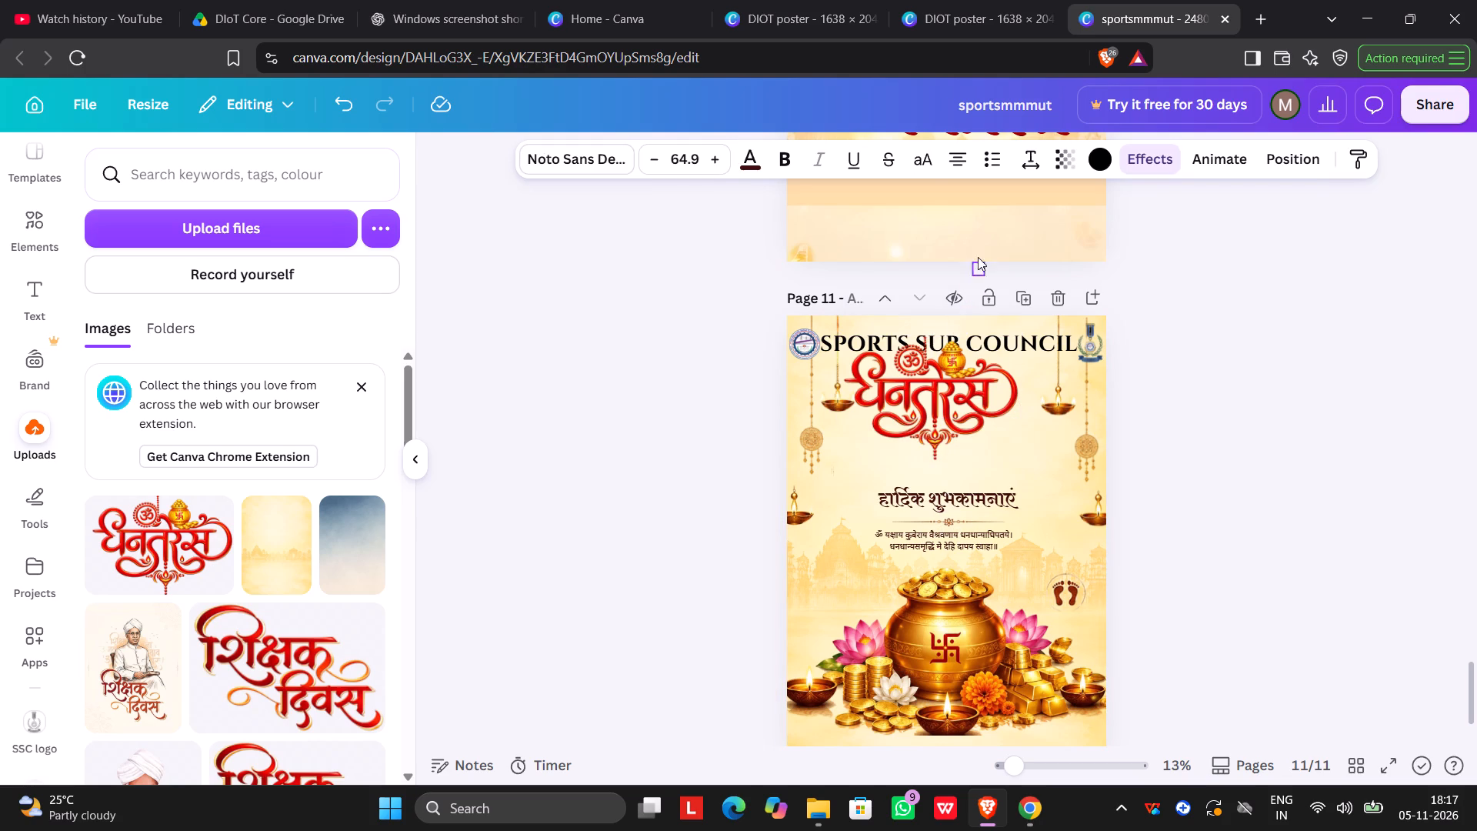
pyautogui.moveTo(978, 257); pyautogui.dragTo(977, 212)
pyautogui.moveTo(981, 500); pyautogui.dragTo(1021, 244)
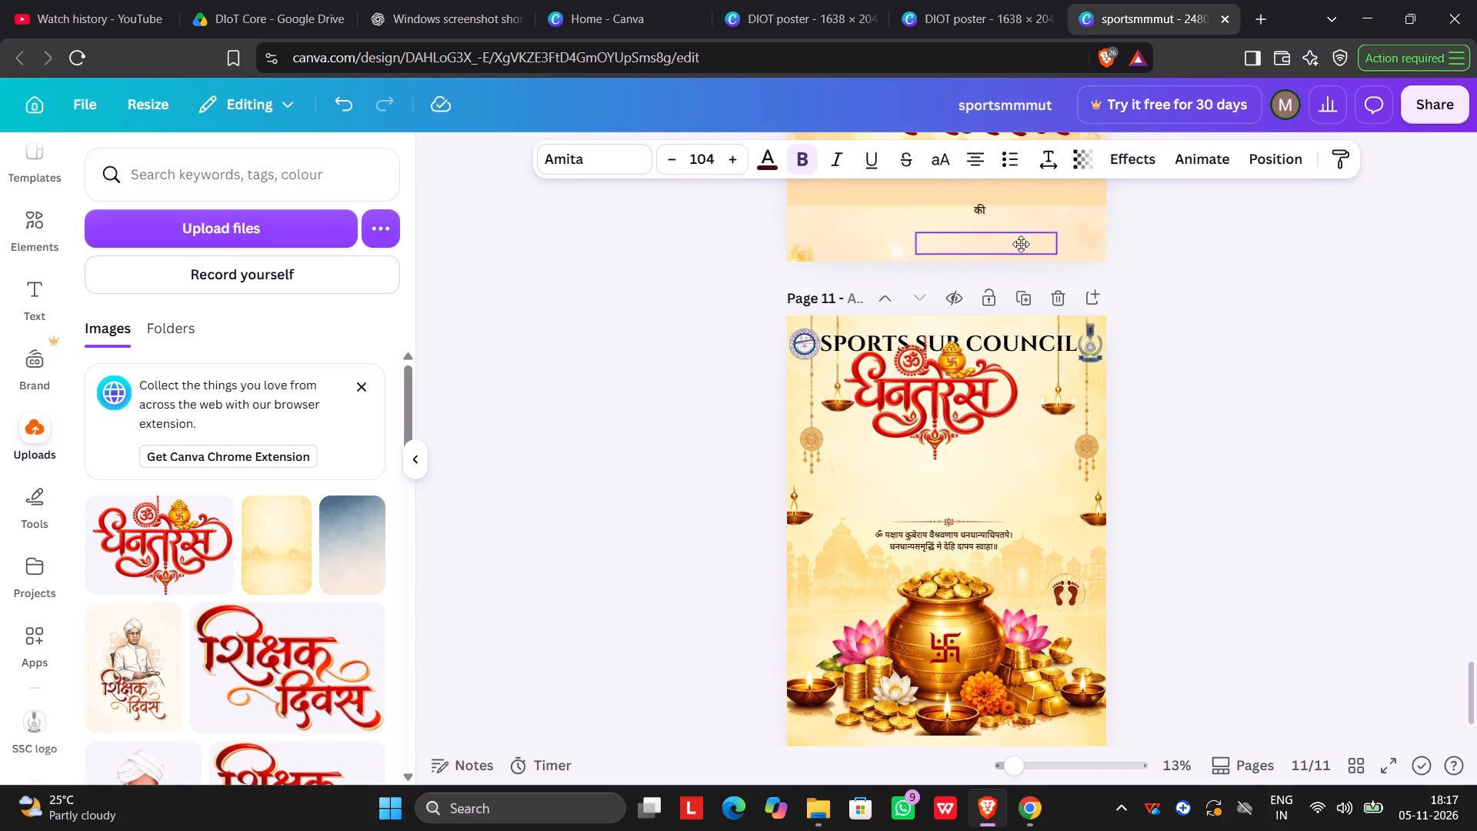
pyautogui.moveTo(1021, 244); pyautogui.dragTo(1021, 238)
pyautogui.scroll(1, 983, 404)
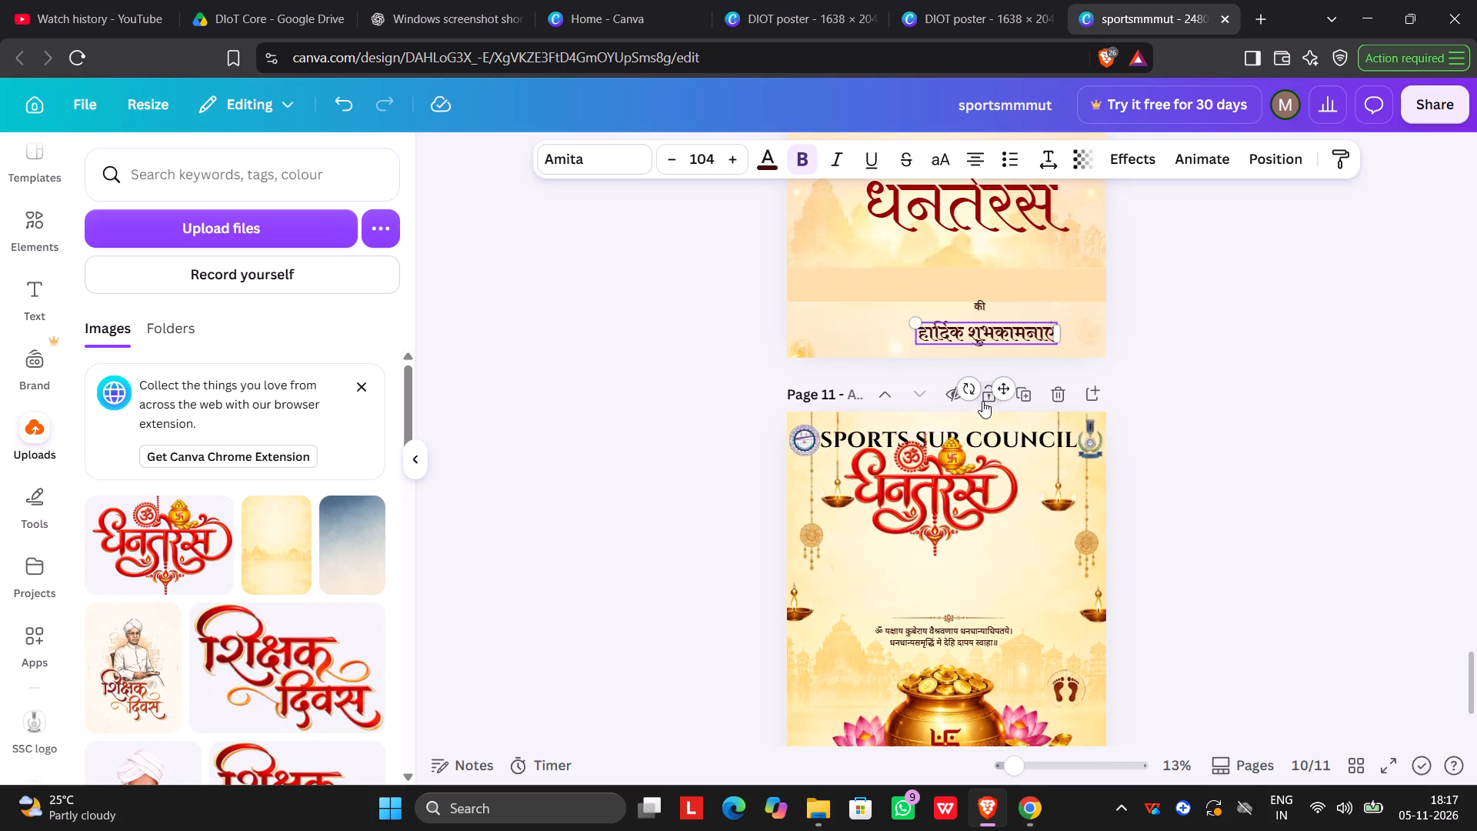
# Position the red धनतेरस calligraphy between the SPORTS SUB COUNCIL heading and the divider above the Sanskrit verse, and deselect it.
pyautogui.scroll(-3, 982, 401)
pyautogui.moveTo(952, 323); pyautogui.dragTo(962, 393)
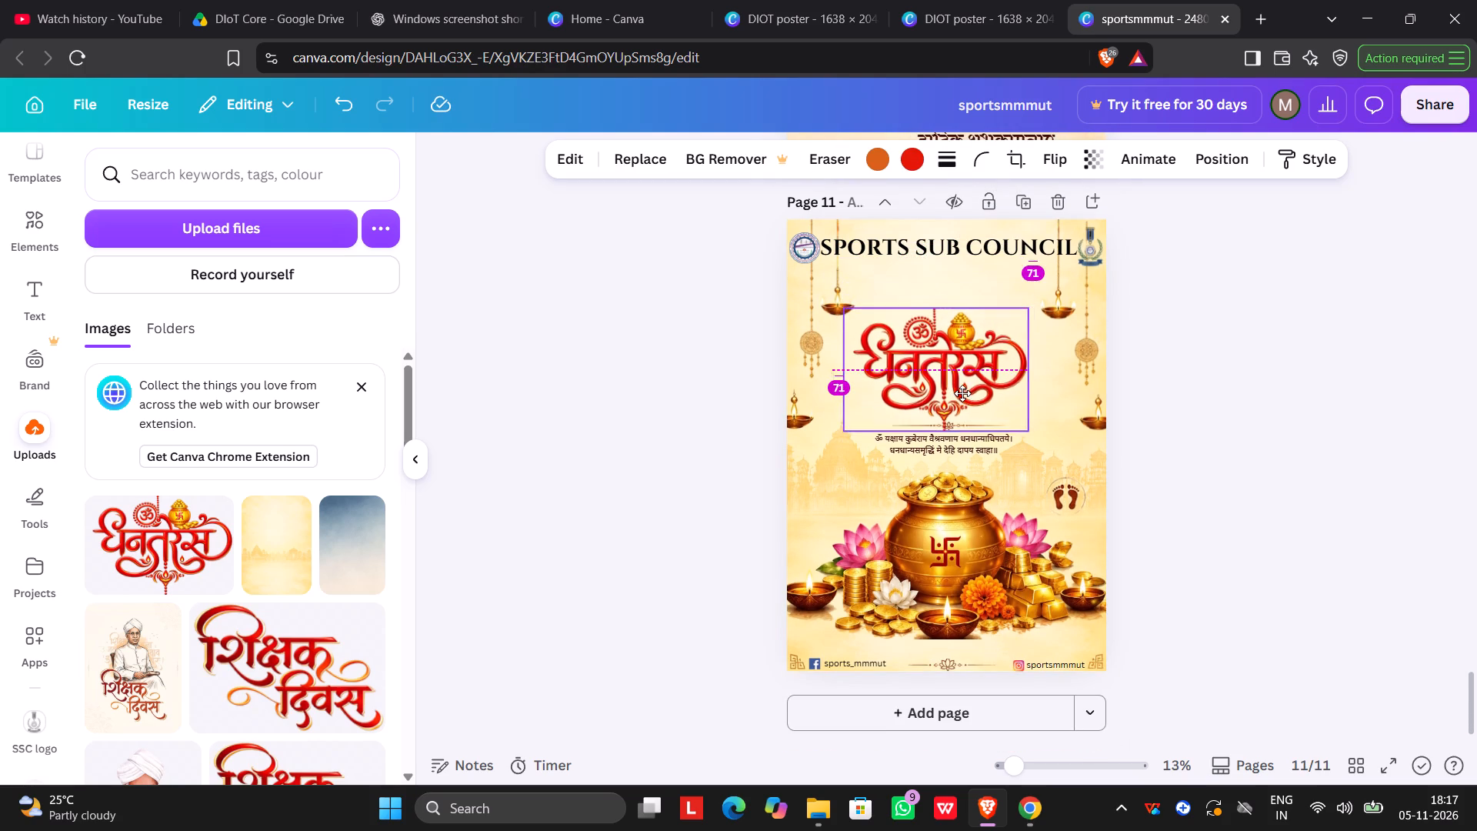
pyautogui.moveTo(962, 393); pyautogui.dragTo(972, 366)
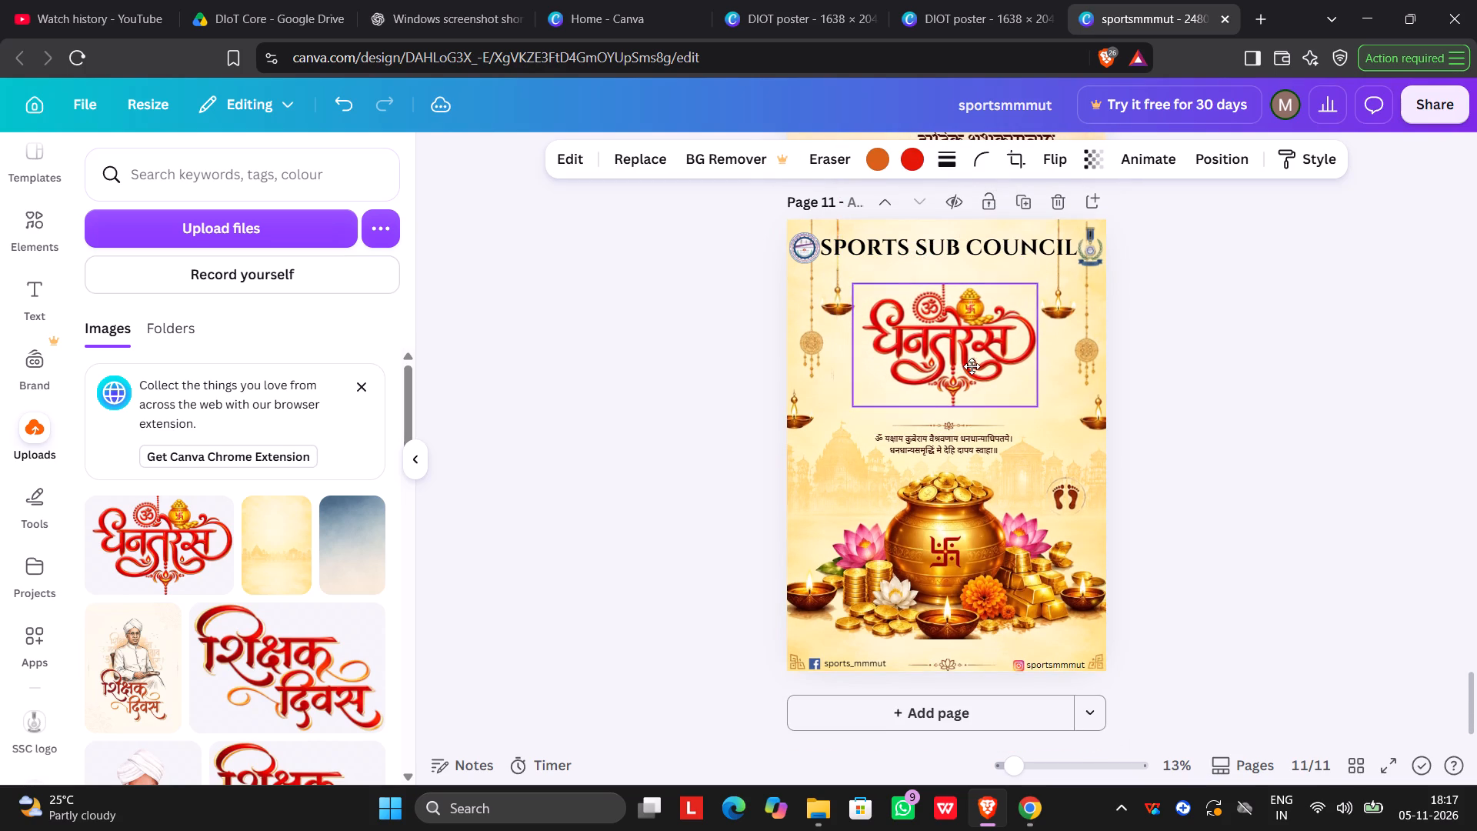
pyautogui.moveTo(972, 366); pyautogui.dragTo(968, 363)
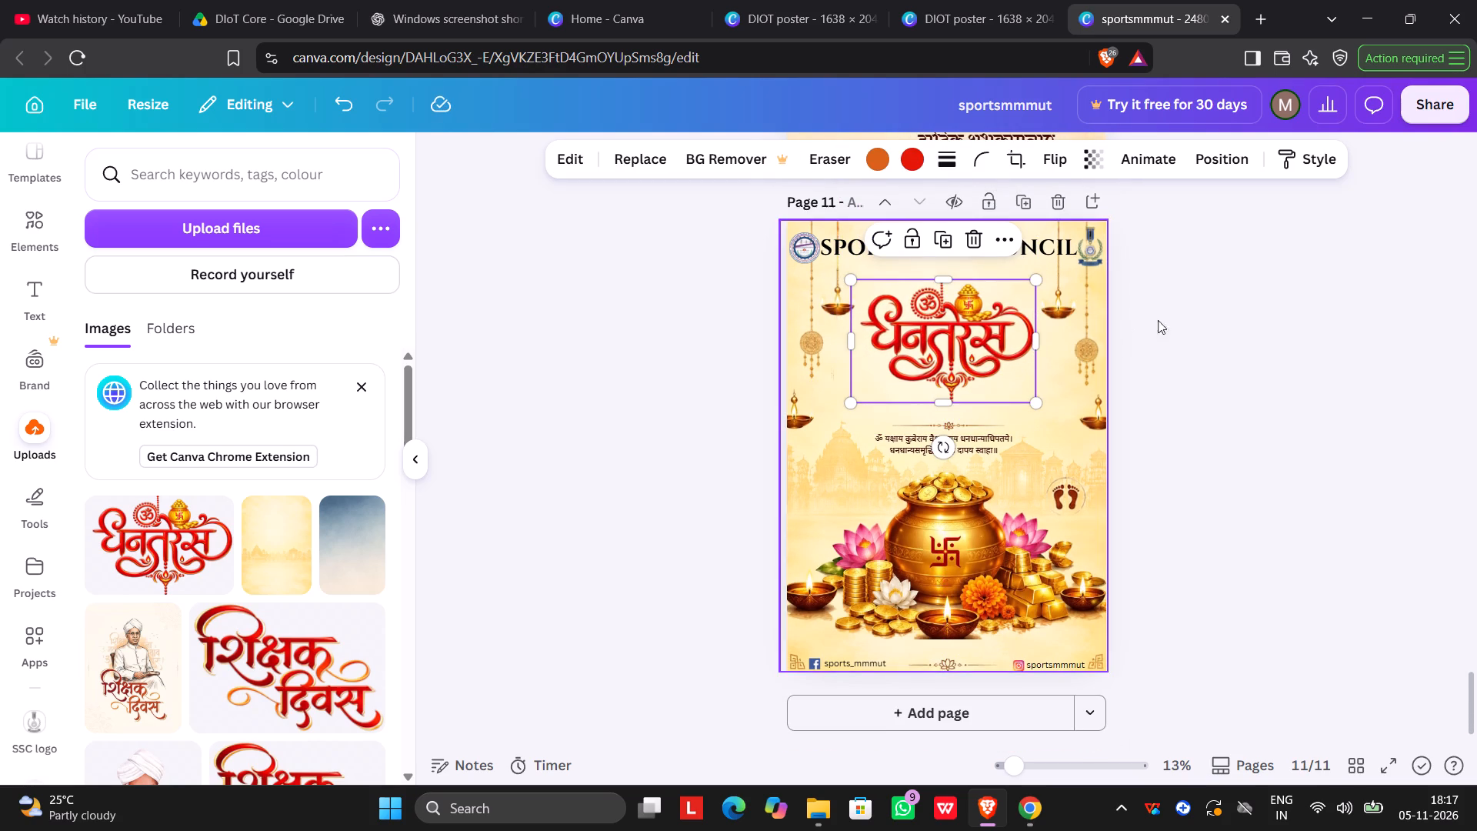
pyautogui.click(1204, 303)
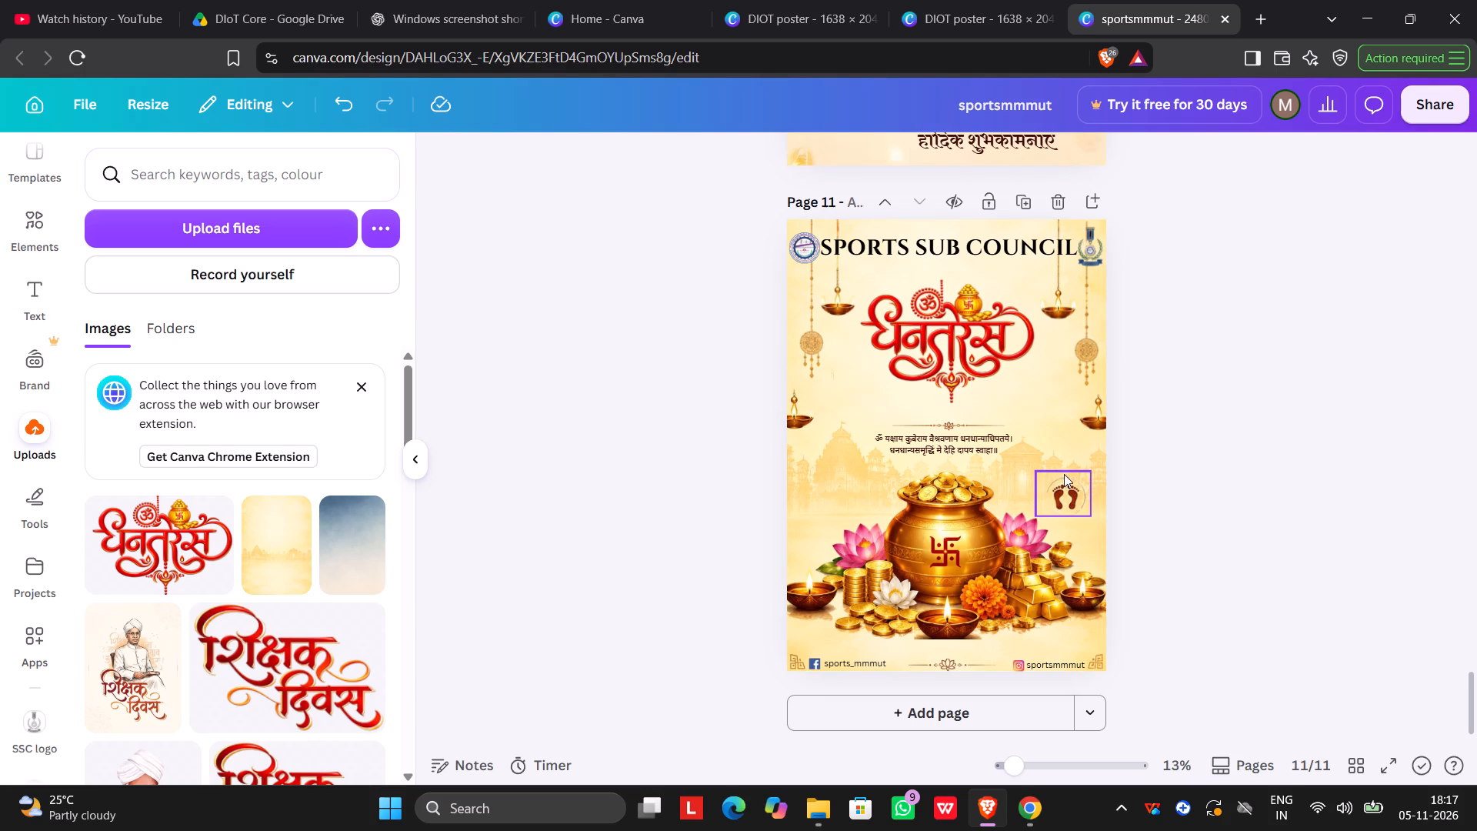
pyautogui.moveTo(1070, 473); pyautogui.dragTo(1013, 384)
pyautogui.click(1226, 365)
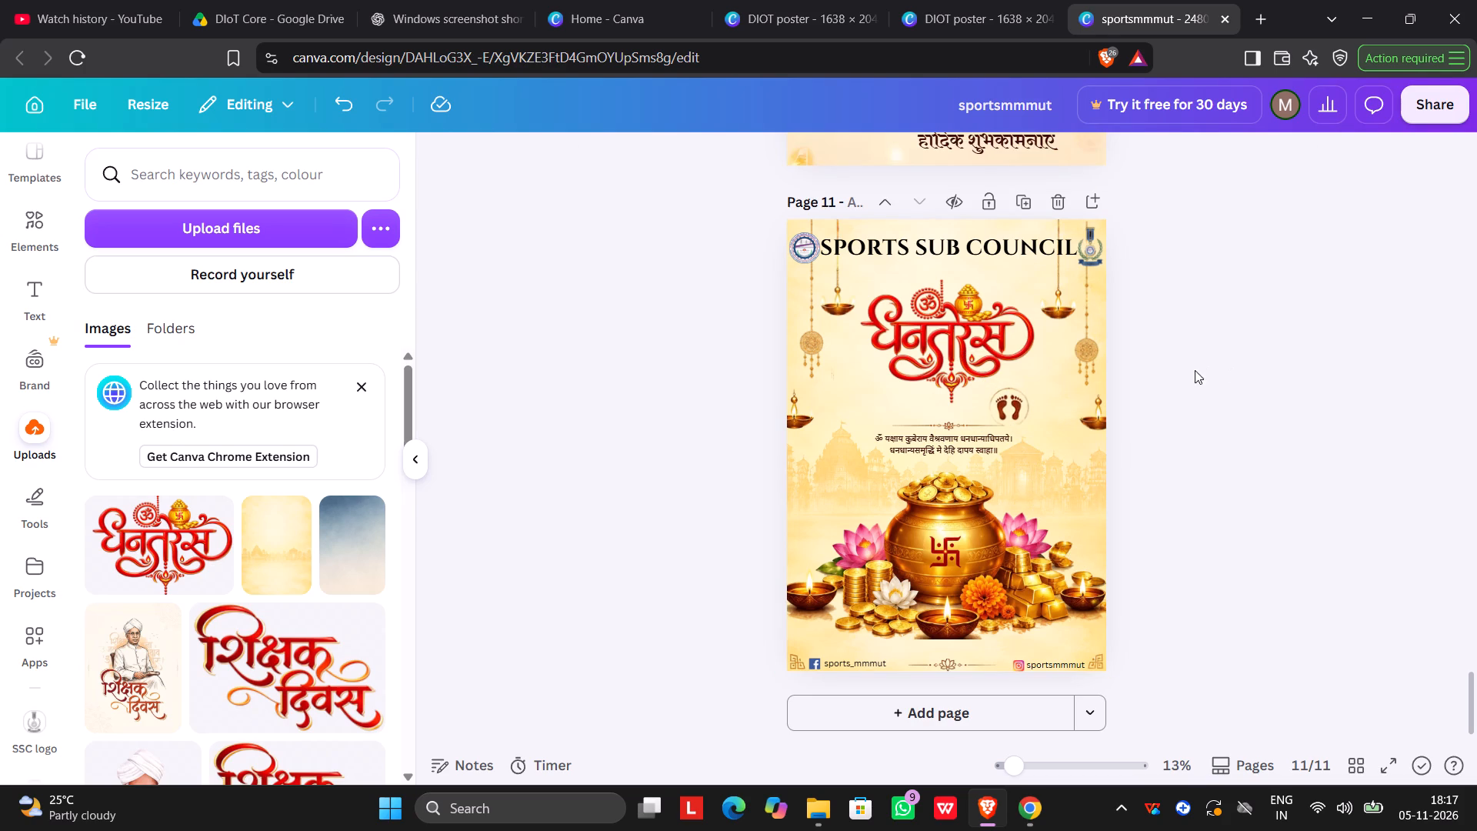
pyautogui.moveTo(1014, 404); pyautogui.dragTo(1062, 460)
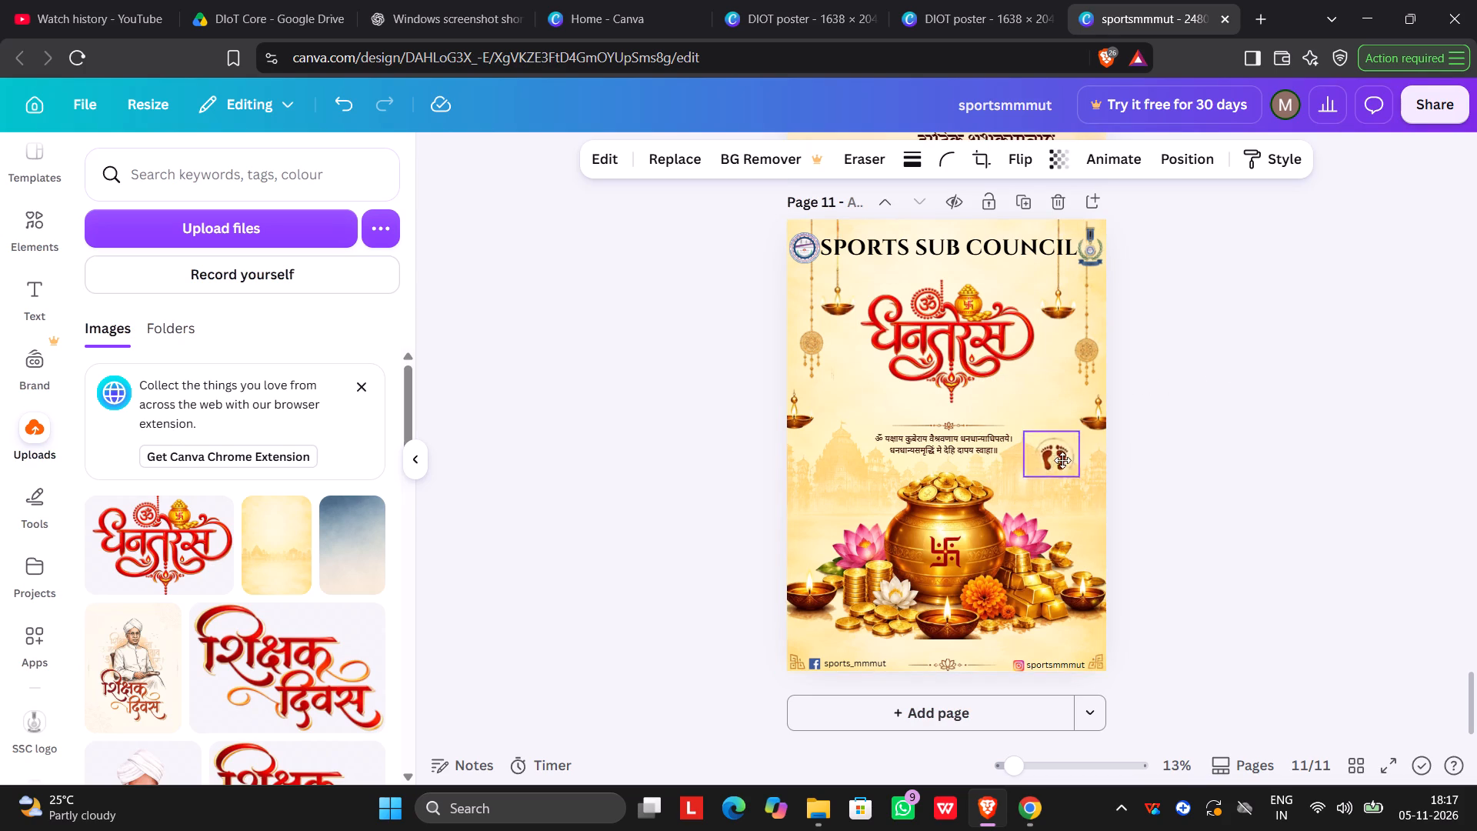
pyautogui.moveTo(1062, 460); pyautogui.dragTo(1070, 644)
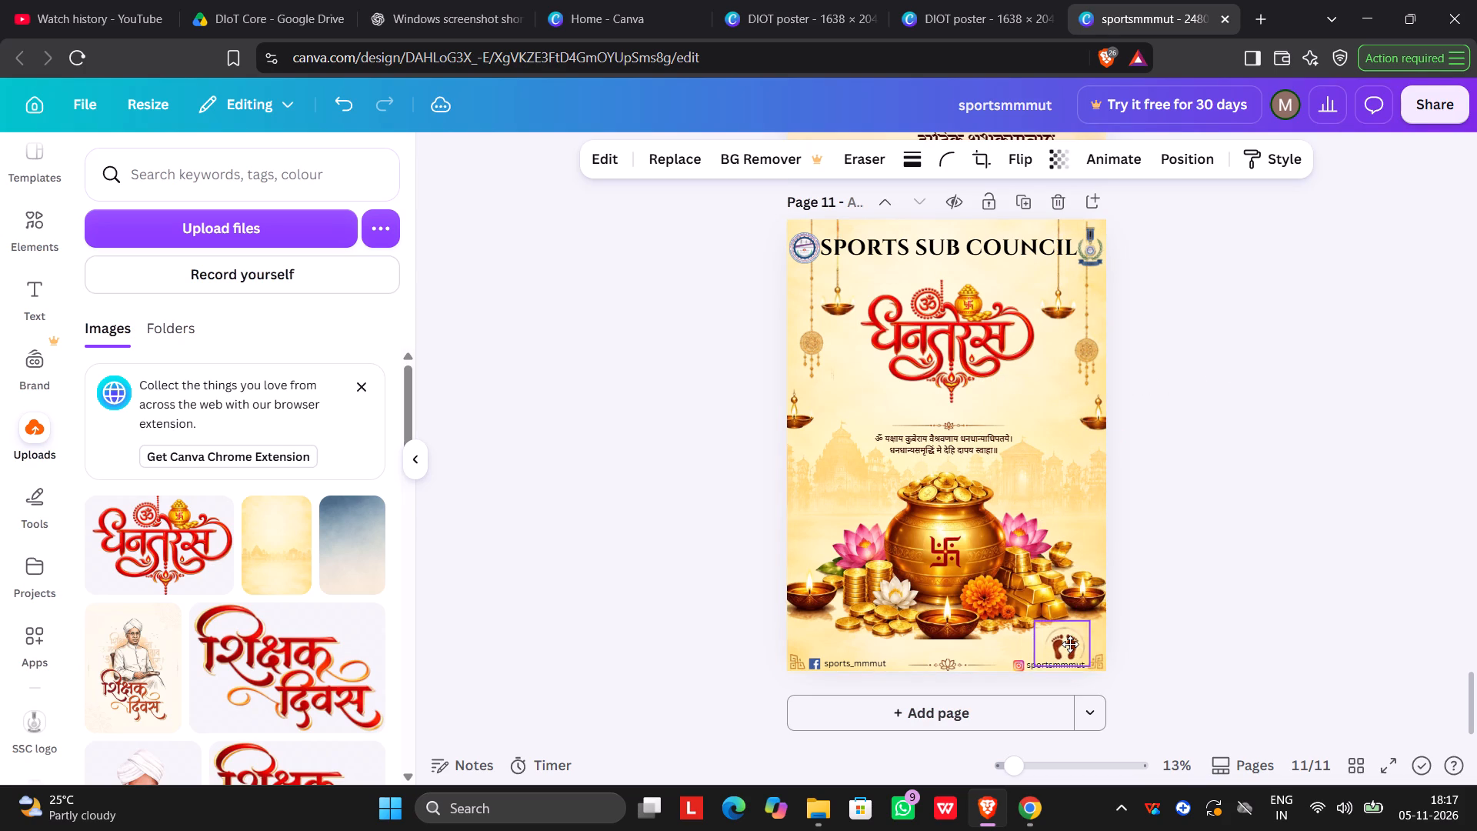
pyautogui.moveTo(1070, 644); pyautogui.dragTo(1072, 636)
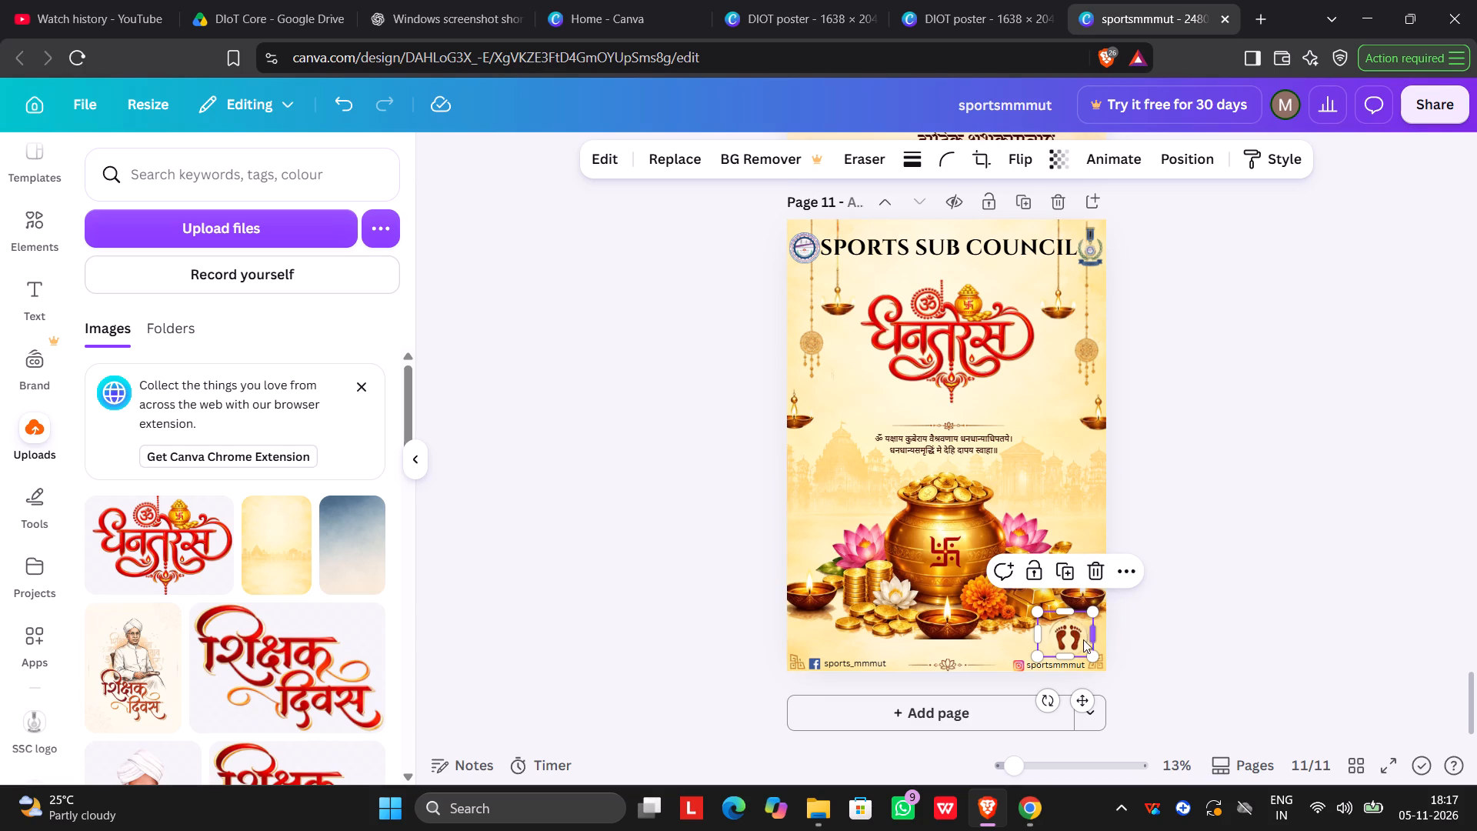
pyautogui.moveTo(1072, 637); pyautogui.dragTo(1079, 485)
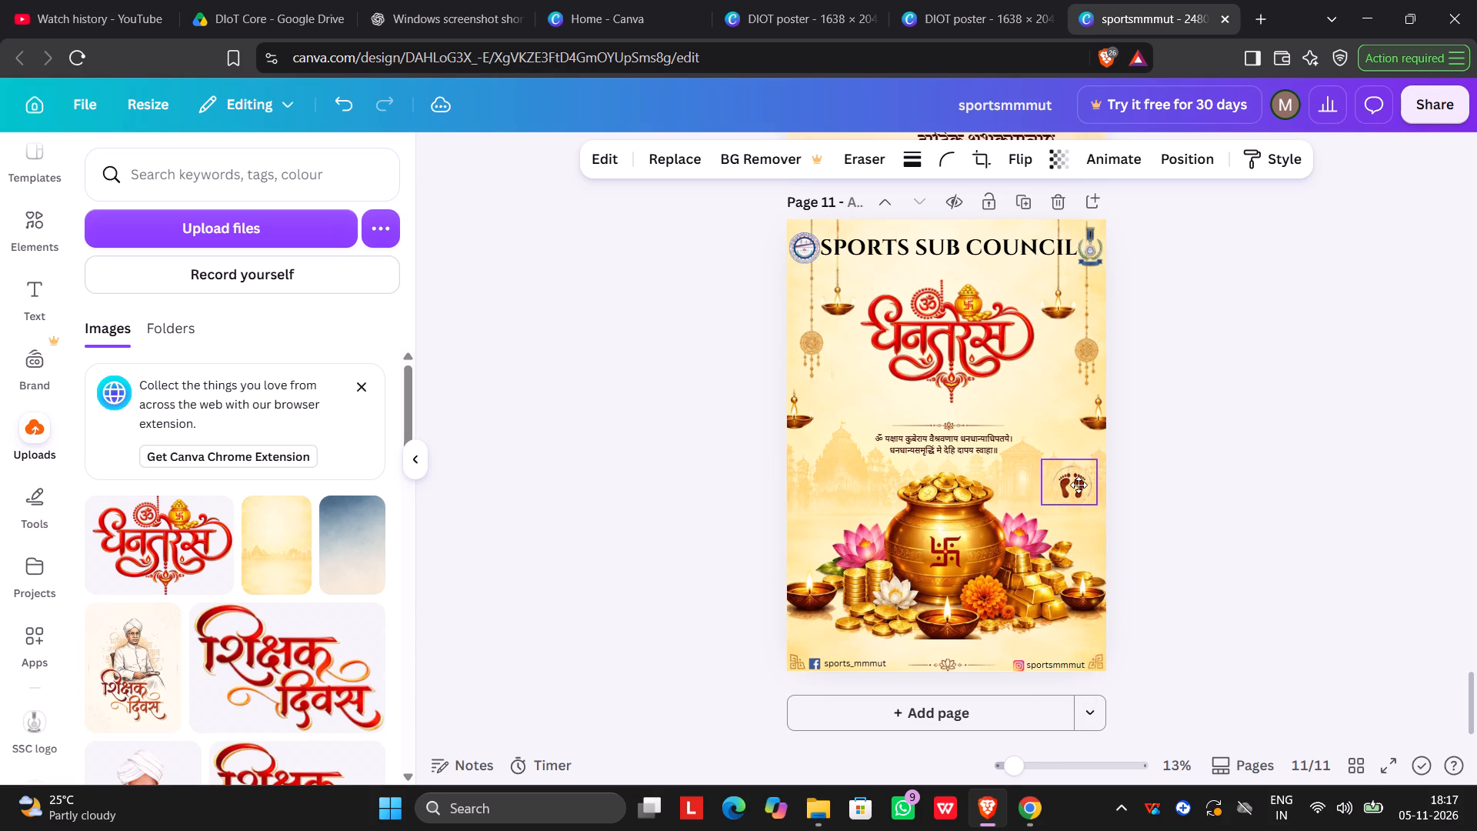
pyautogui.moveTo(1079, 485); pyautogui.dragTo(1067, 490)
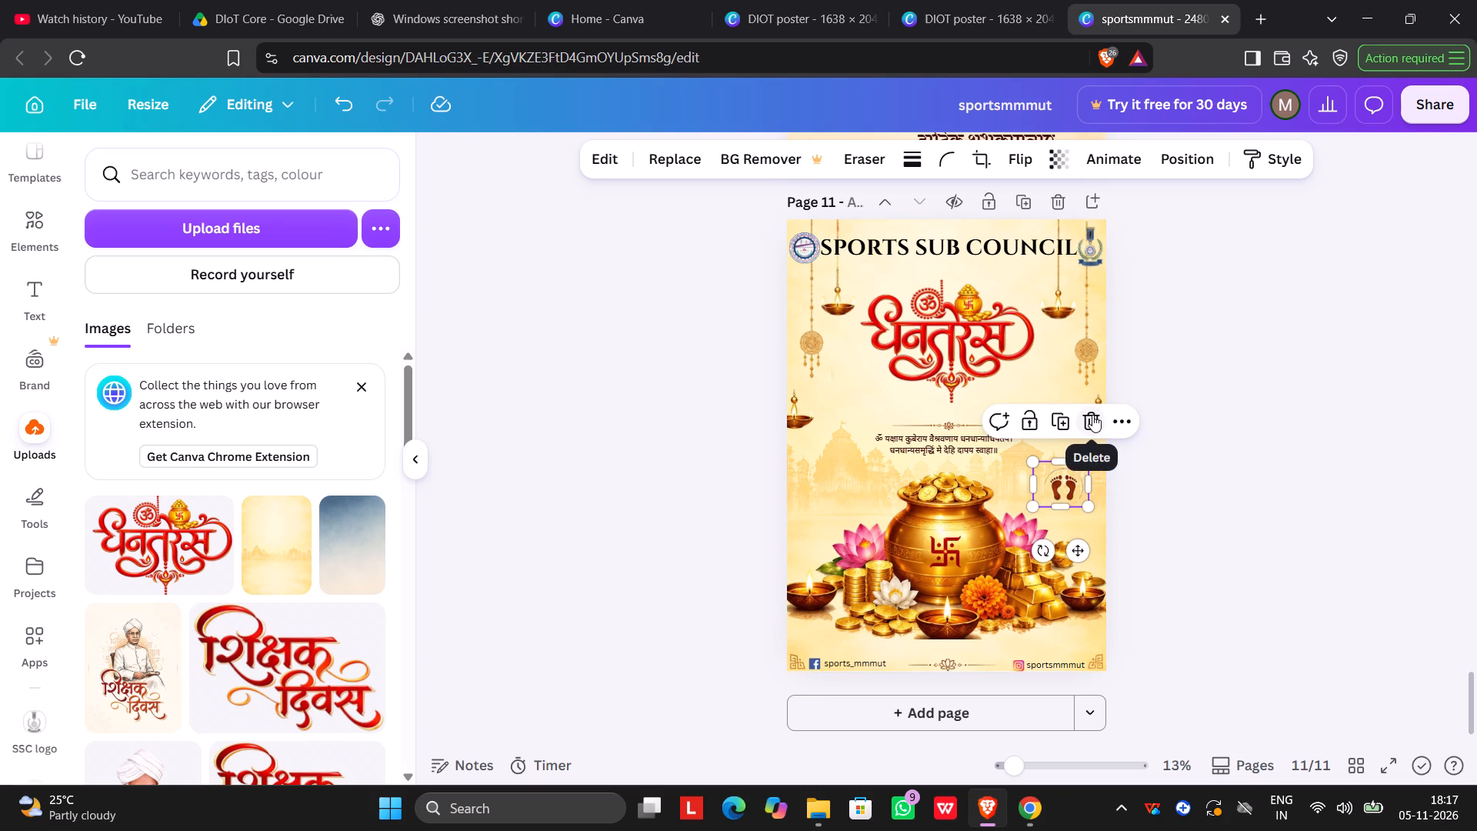
# Move the footprints emblem off page 11 onto the bottom of page 10, beside the हार्दिक शुभकामनाएं line.
pyautogui.click(1062, 503)
pyautogui.moveTo(1072, 470); pyautogui.dragTo(885, 63)
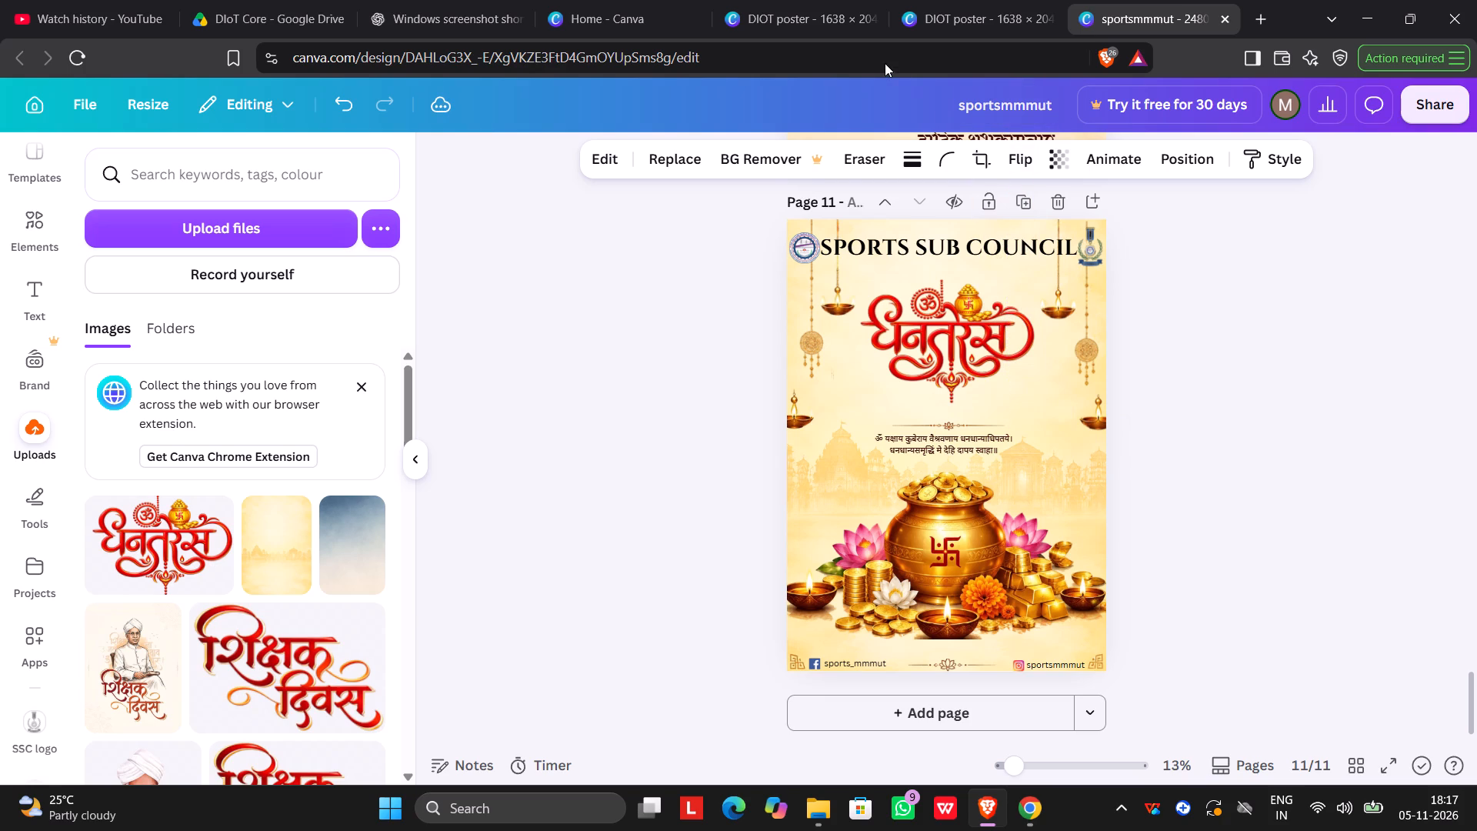
pyautogui.moveTo(885, 63); pyautogui.dragTo(865, 102)
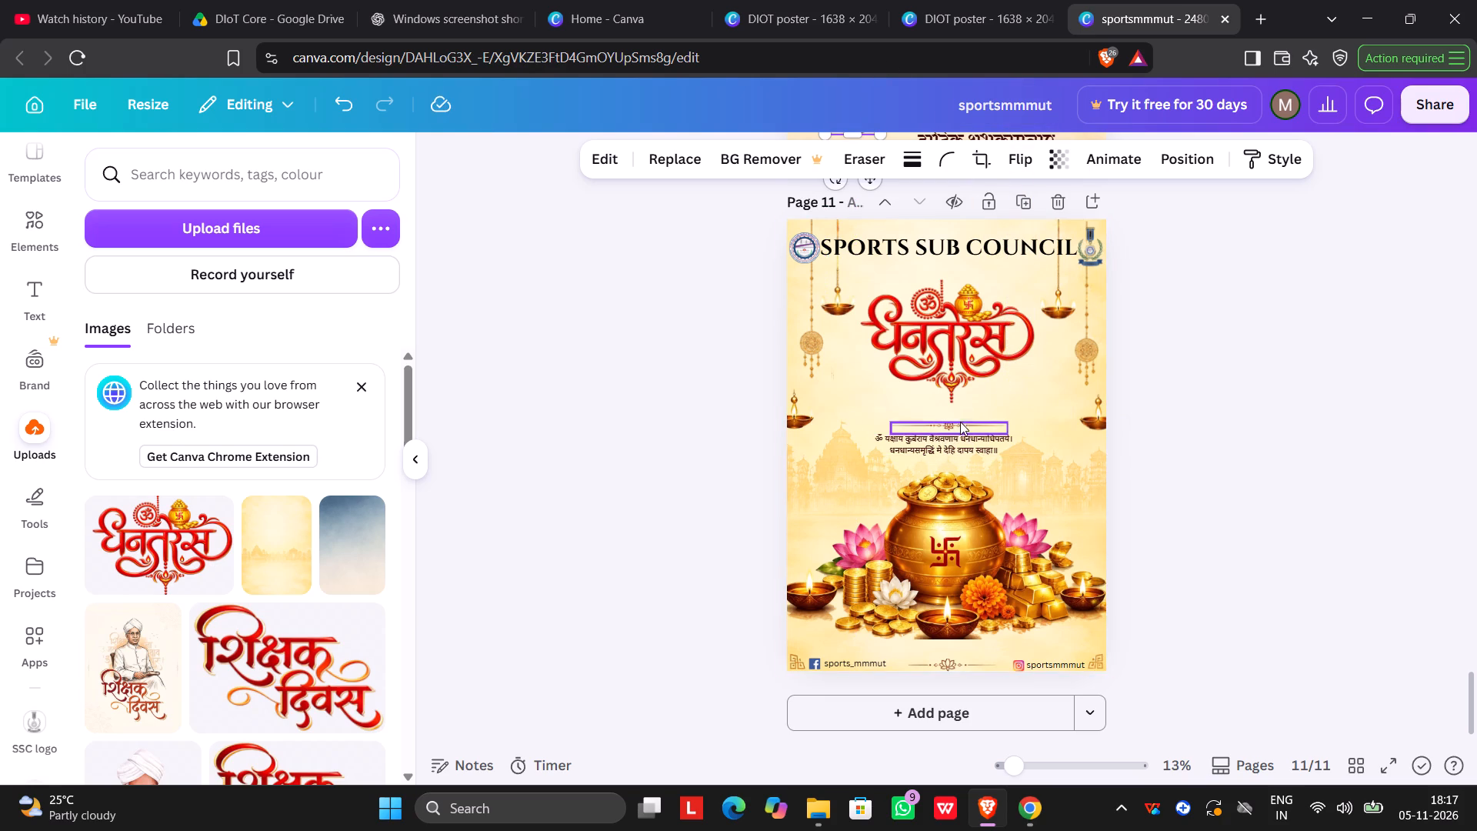
# Enlarge the red धनतेरस calligraphy slightly and fit it between the hanging lamps, below the SPORTS SUB COUNCIL heading and above the divider.
pyautogui.click(974, 346)
pyautogui.moveTo(1030, 402); pyautogui.dragTo(1069, 436)
pyautogui.click(1231, 369)
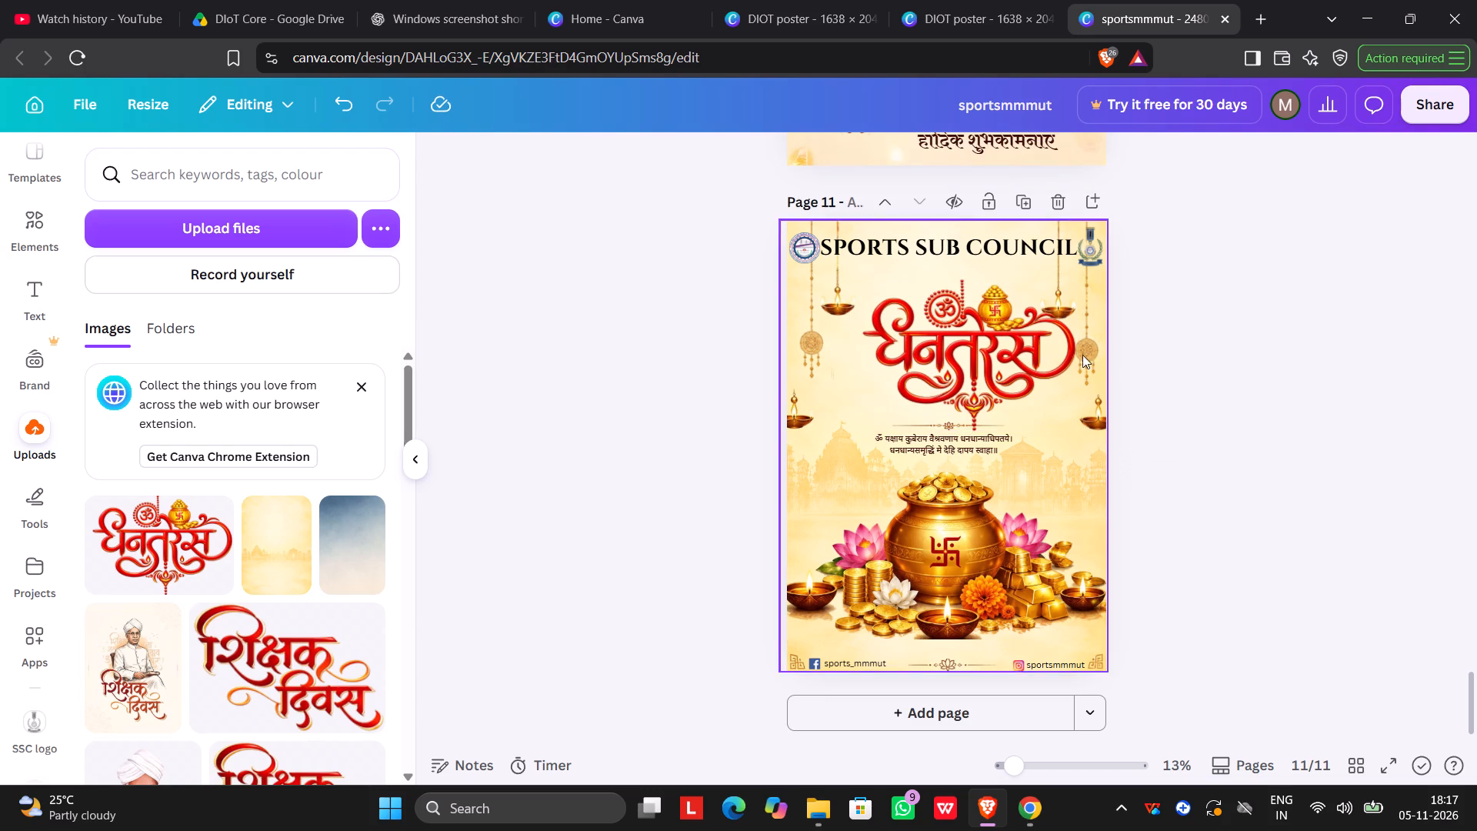
pyautogui.moveTo(1016, 352); pyautogui.dragTo(995, 359)
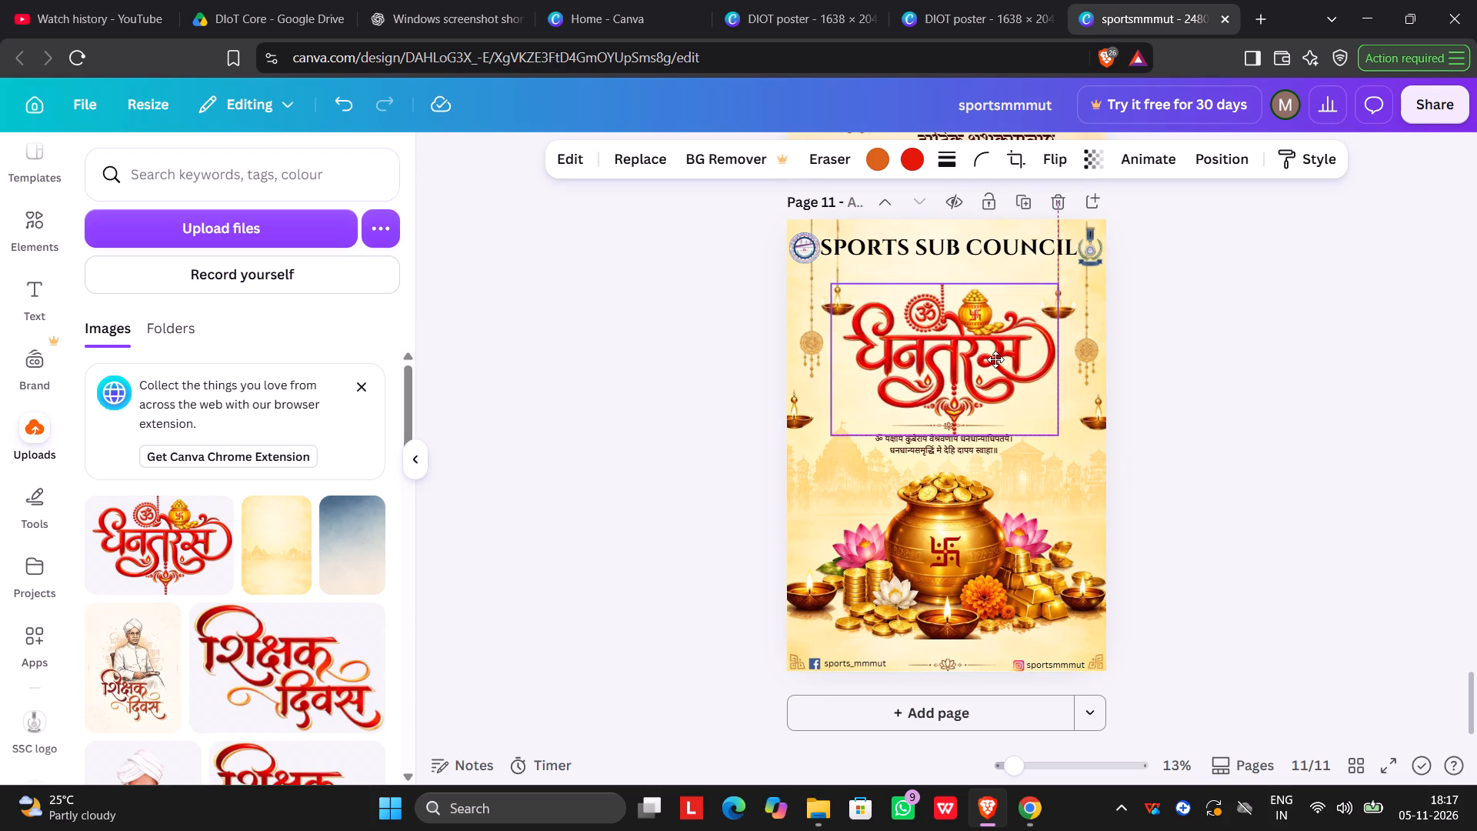
pyautogui.moveTo(995, 359); pyautogui.dragTo(989, 330)
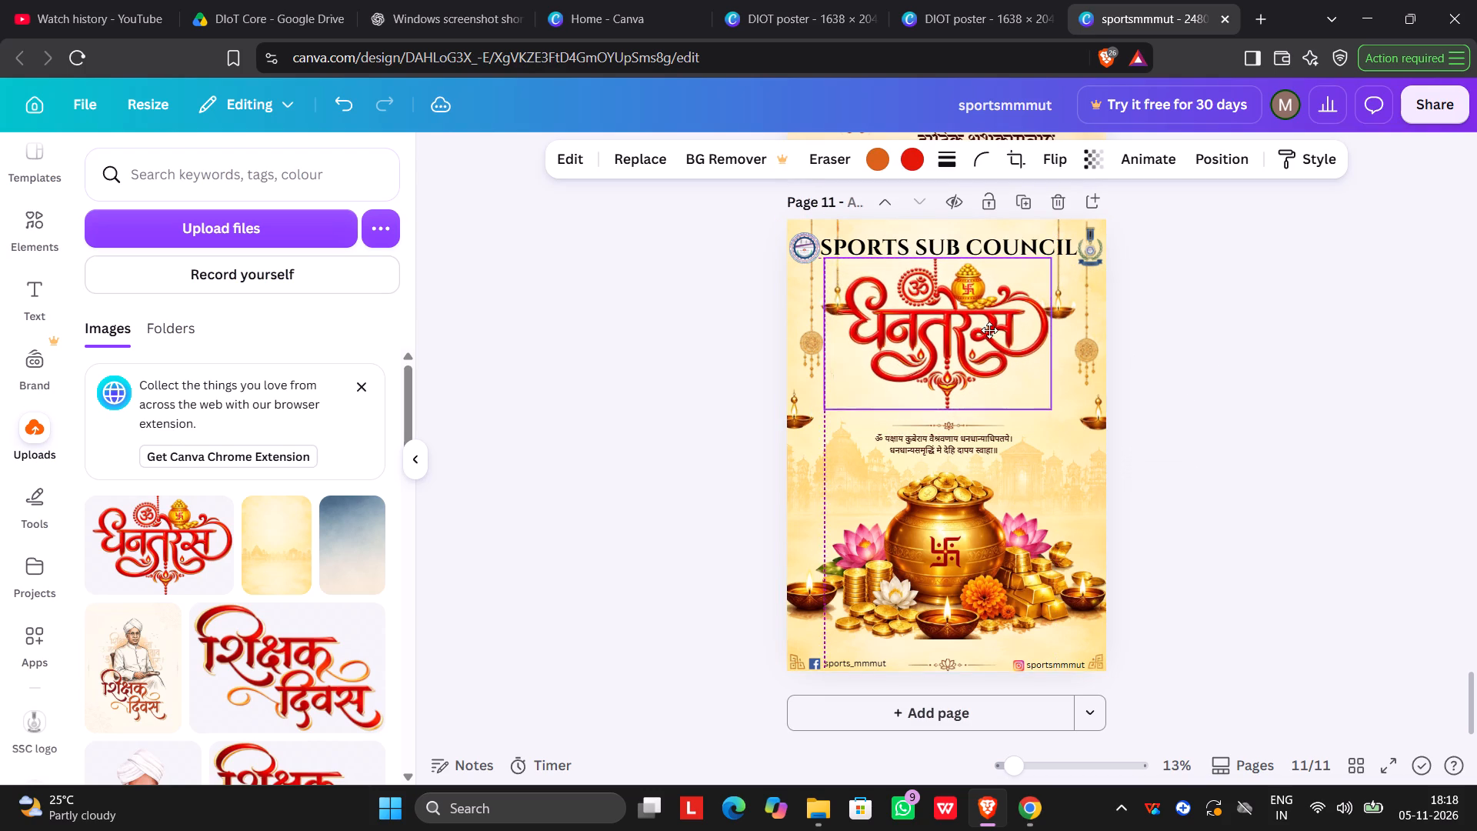
pyautogui.moveTo(989, 330); pyautogui.dragTo(989, 339)
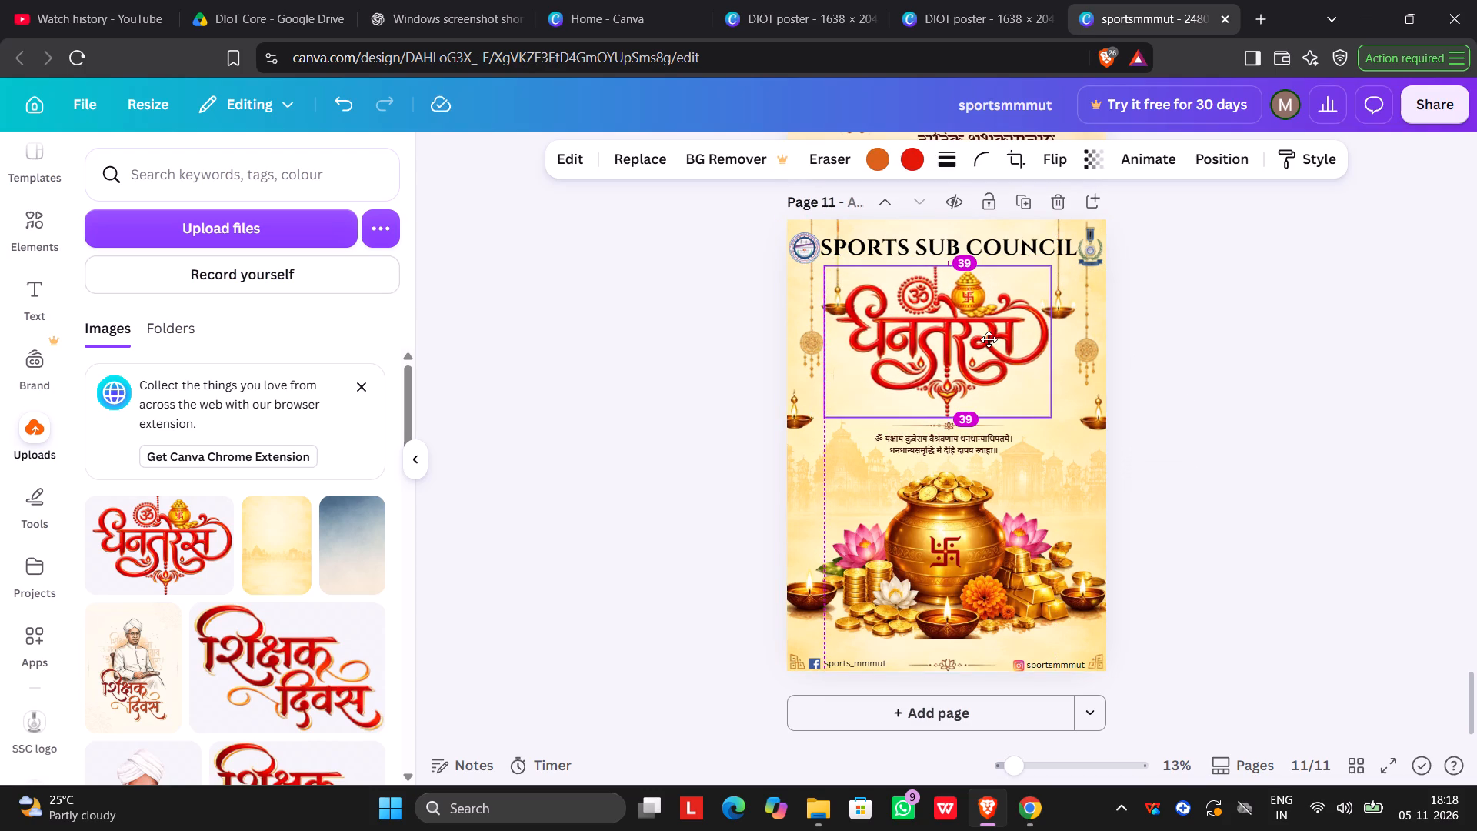
pyautogui.moveTo(989, 339); pyautogui.dragTo(998, 340)
pyautogui.moveTo(1060, 419); pyautogui.dragTo(1046, 394)
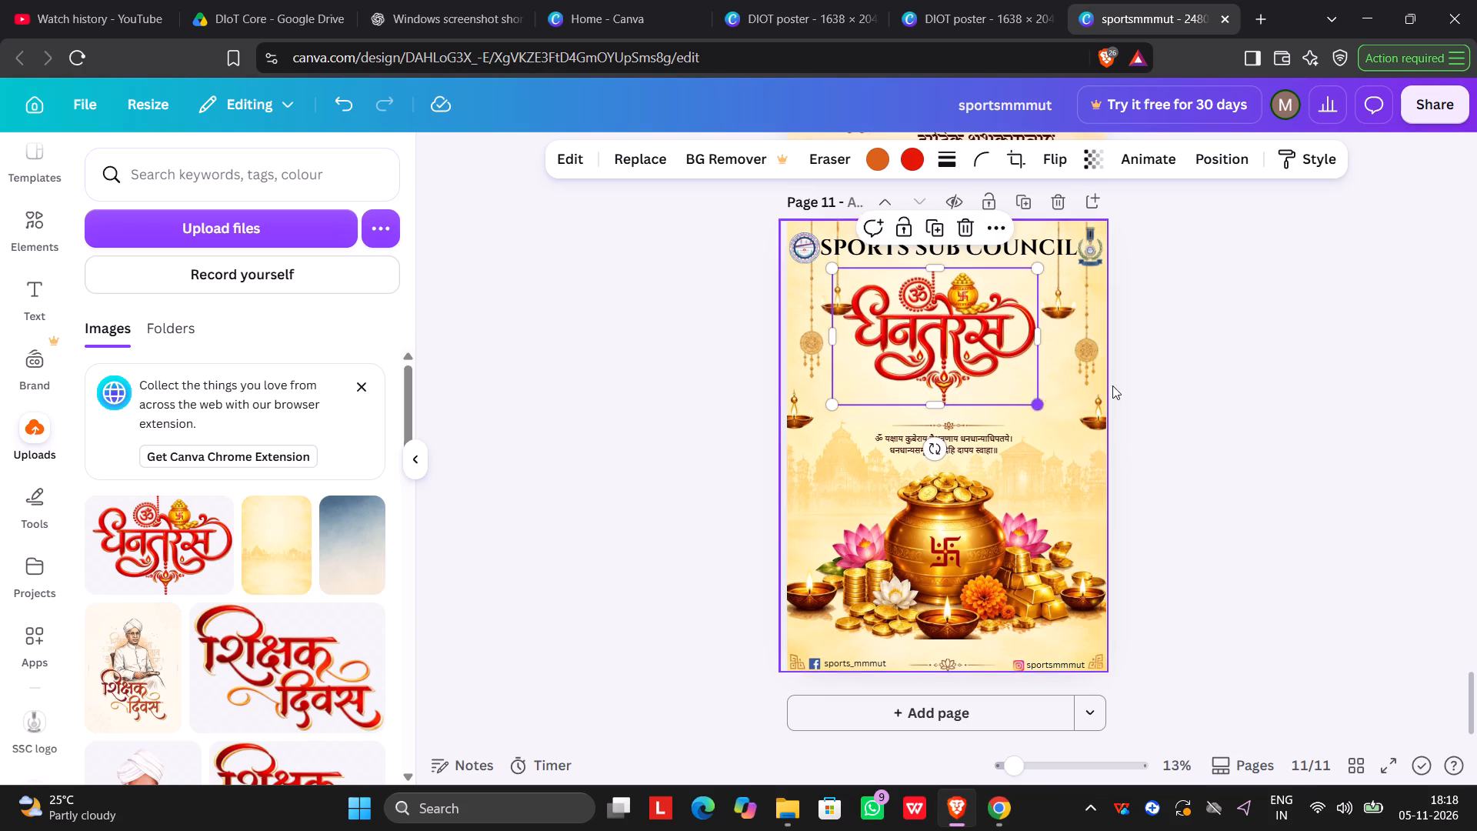
pyautogui.click(1239, 369)
pyautogui.moveTo(1019, 344); pyautogui.dragTo(1025, 352)
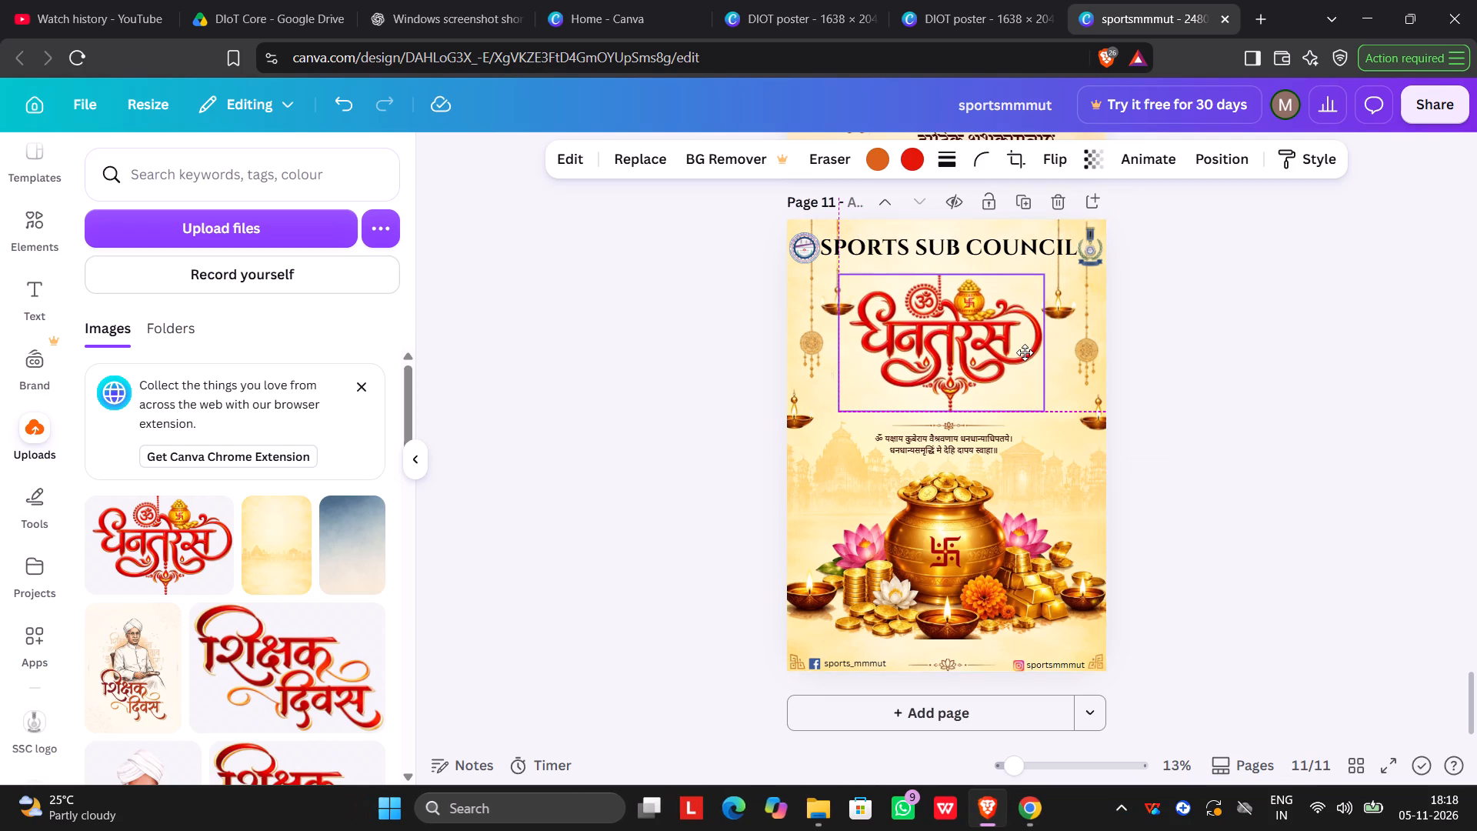
pyautogui.moveTo(1025, 352); pyautogui.dragTo(1022, 357)
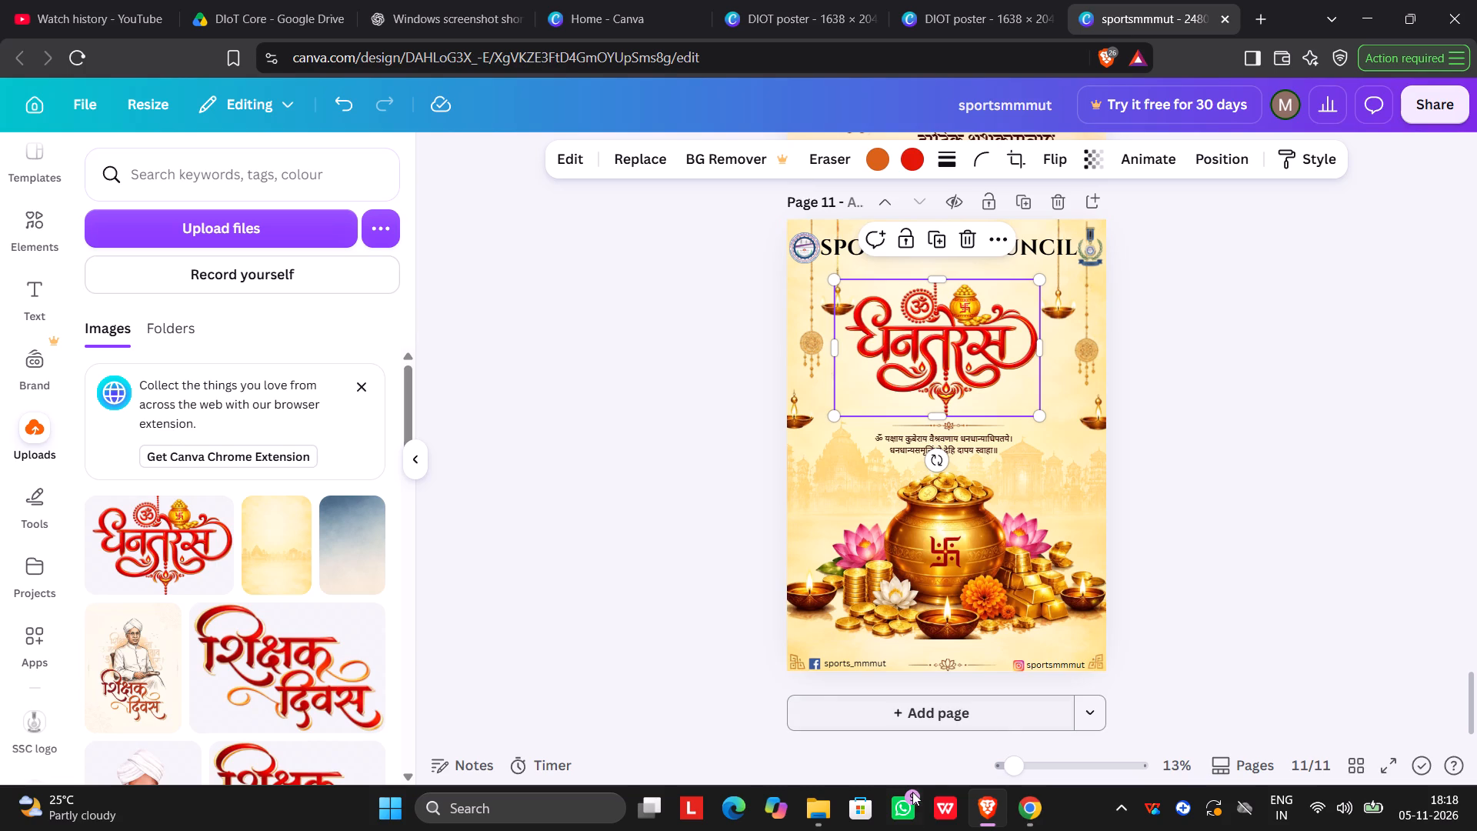
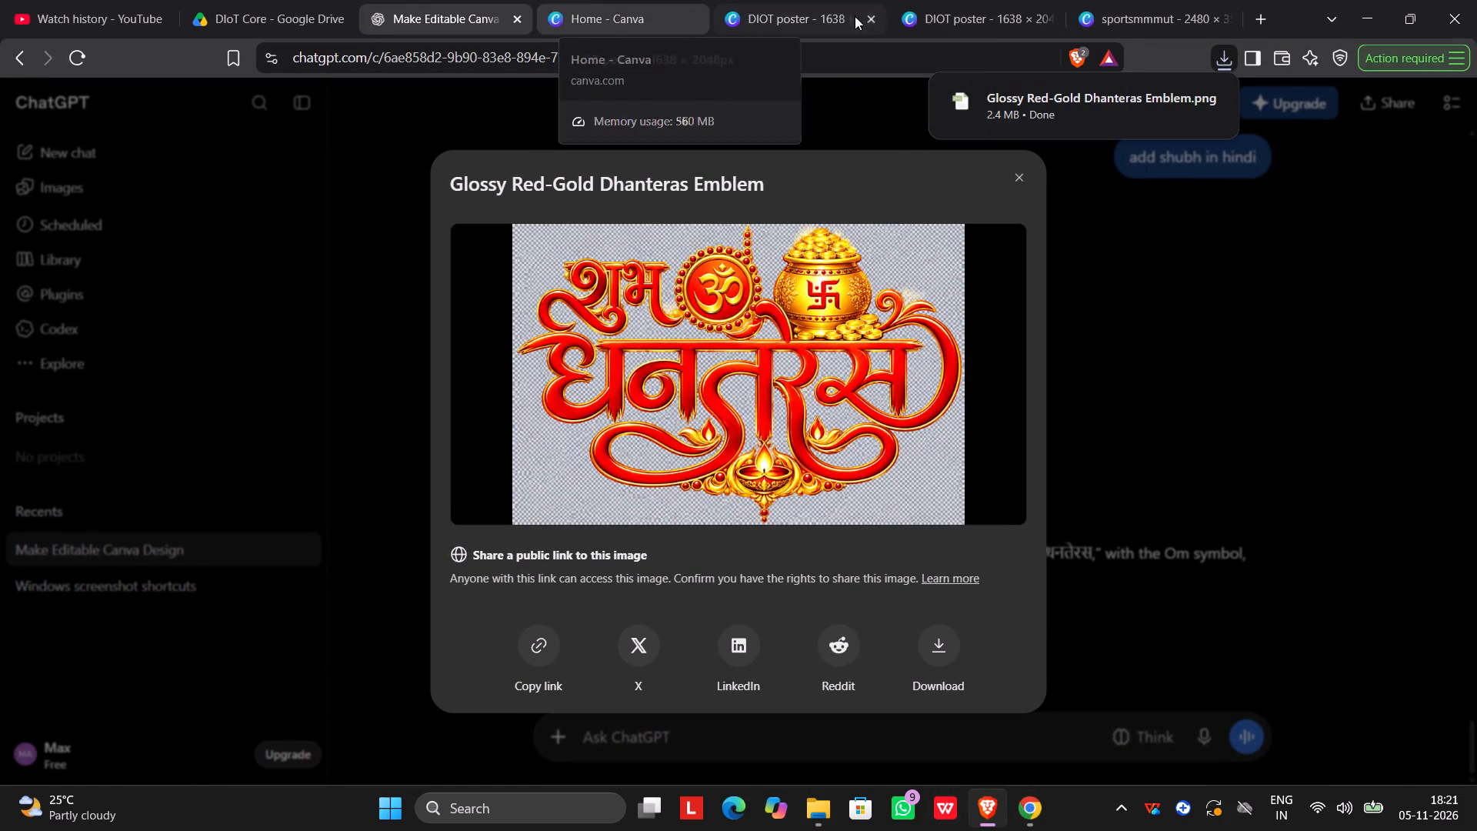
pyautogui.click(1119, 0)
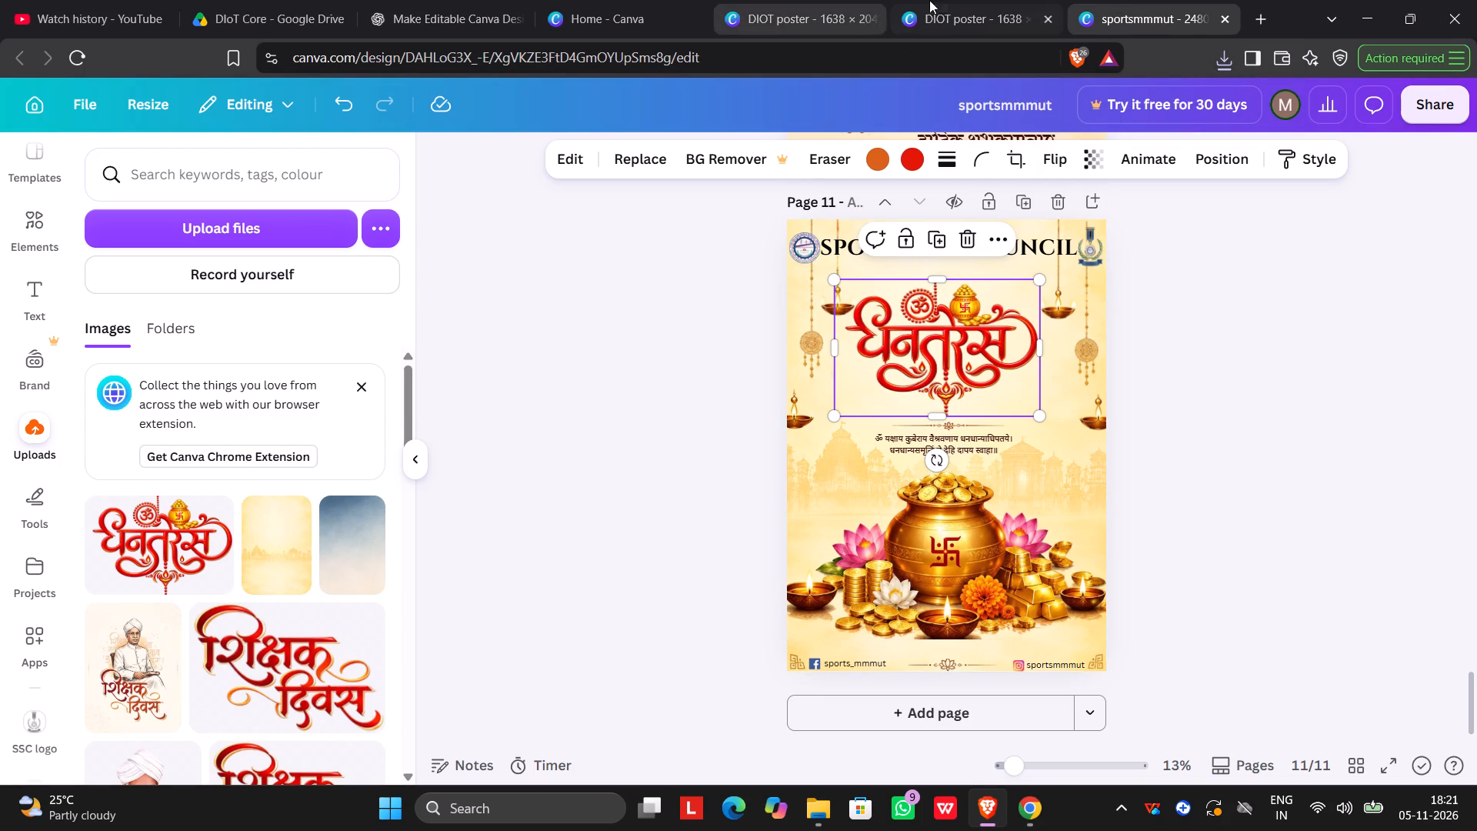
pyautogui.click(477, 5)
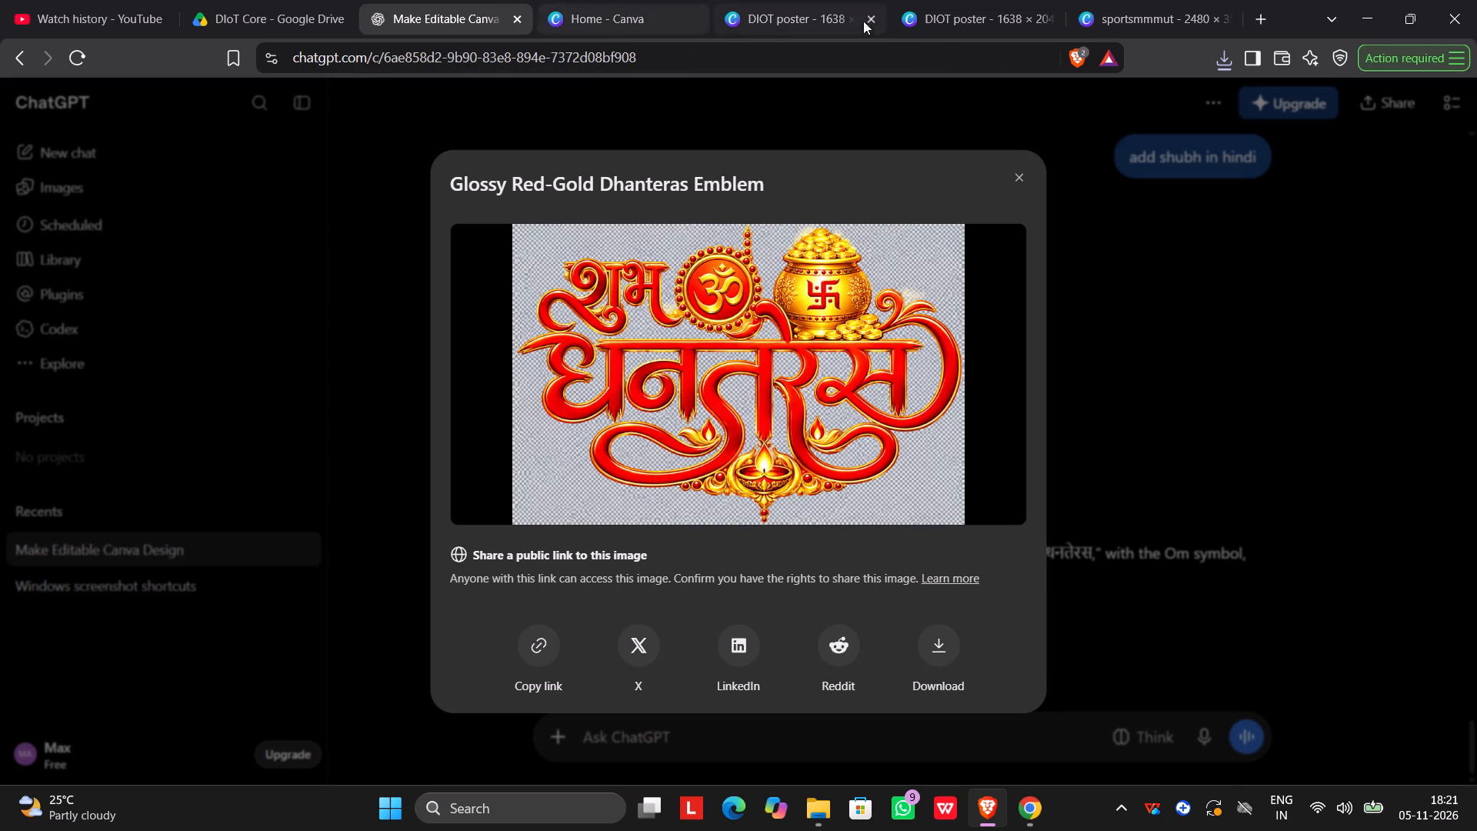
# Return to the sportsmmmut Canva design and place the Glossy Red-Gold Dhanteras Emblem file from Downloads onto page 11.
pyautogui.click(1169, 3)
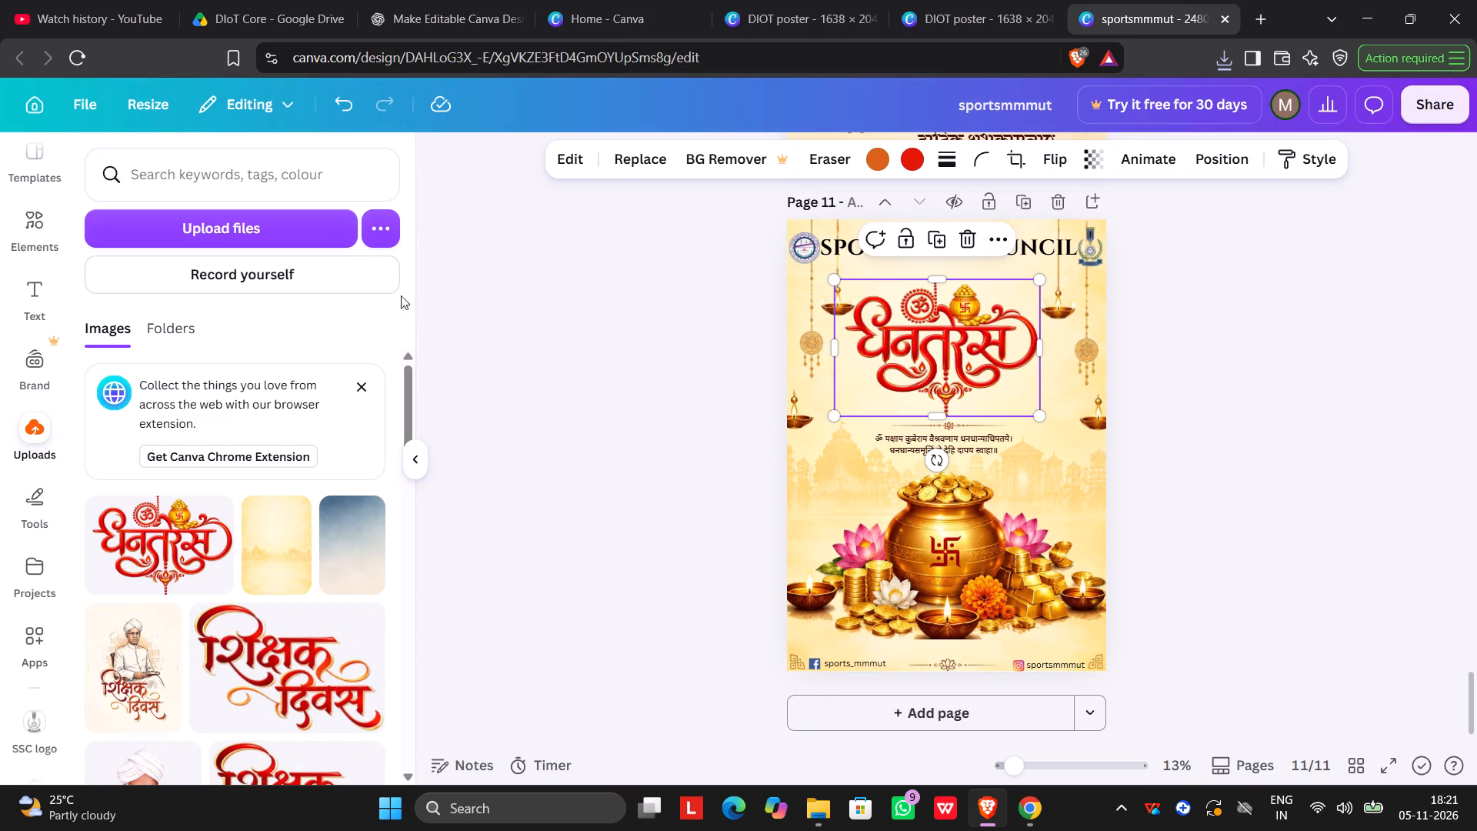
pyautogui.scroll(1, 305, 574)
pyautogui.scroll(-2, 305, 556)
pyautogui.scroll(5, 305, 556)
pyautogui.click(830, 812)
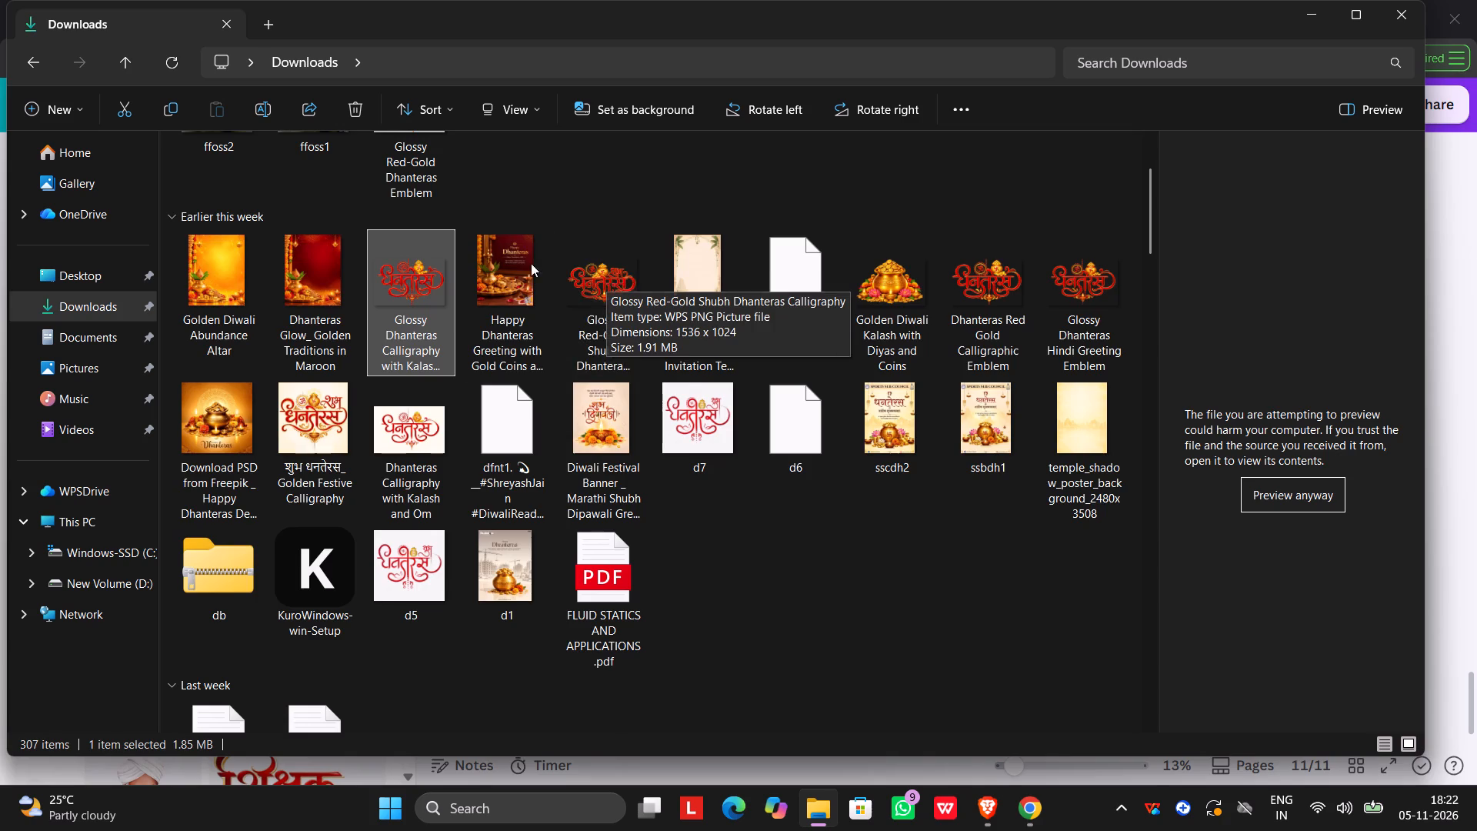
pyautogui.scroll(4, 488, 258)
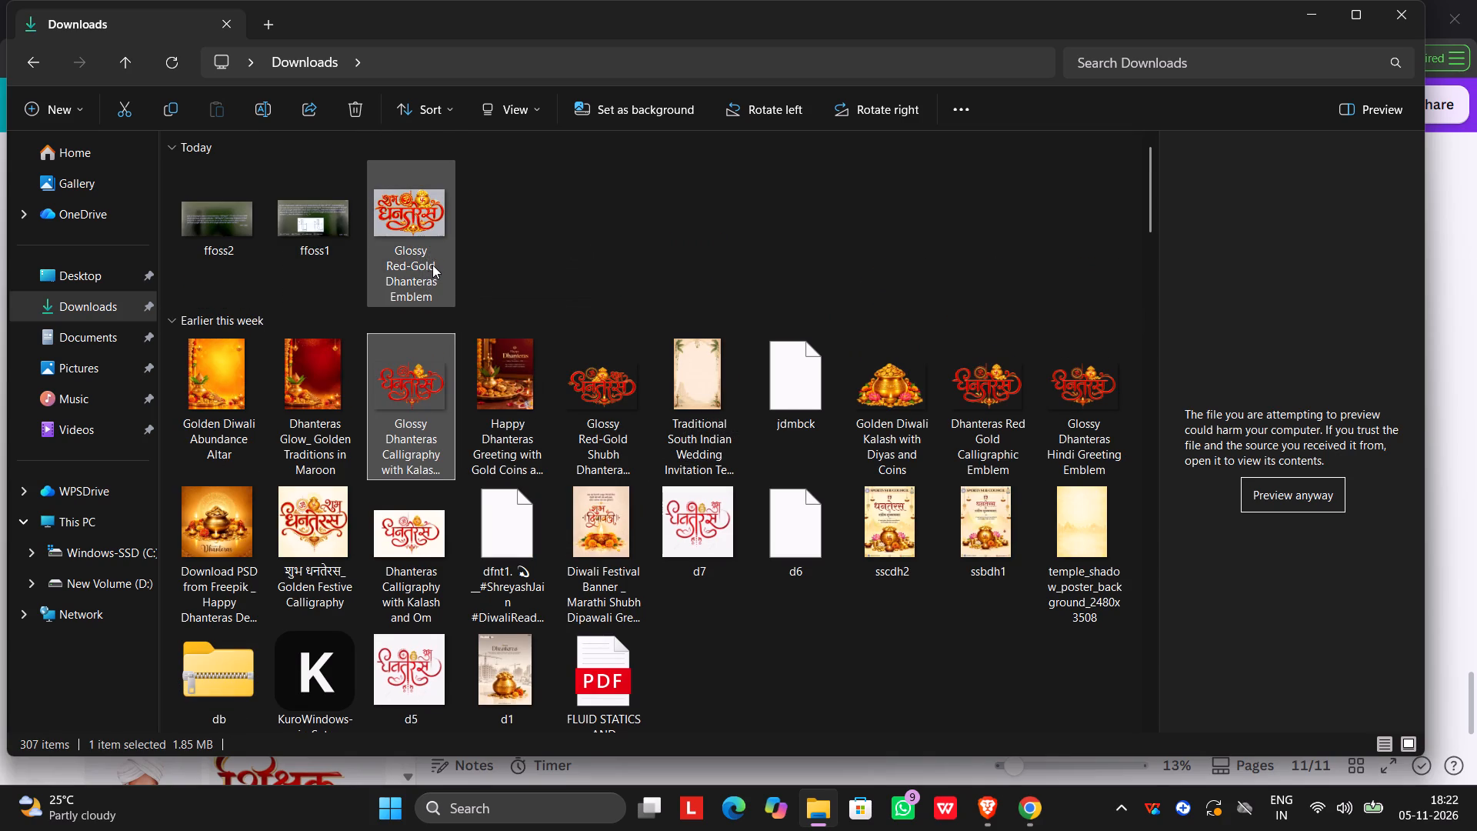
pyautogui.moveTo(426, 248); pyautogui.dragTo(704, 503)
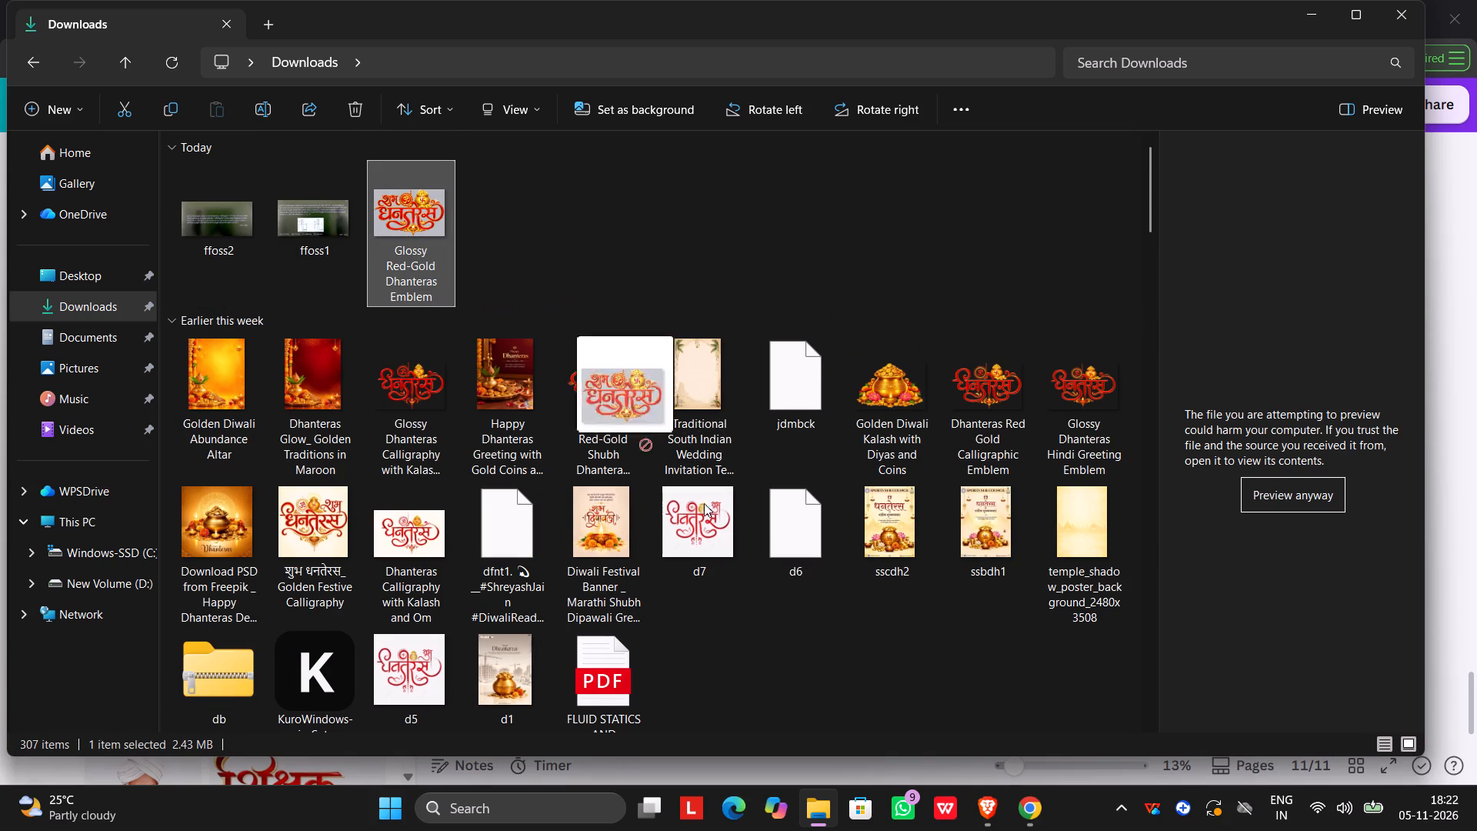
pyautogui.moveTo(704, 503); pyautogui.dragTo(981, 497)
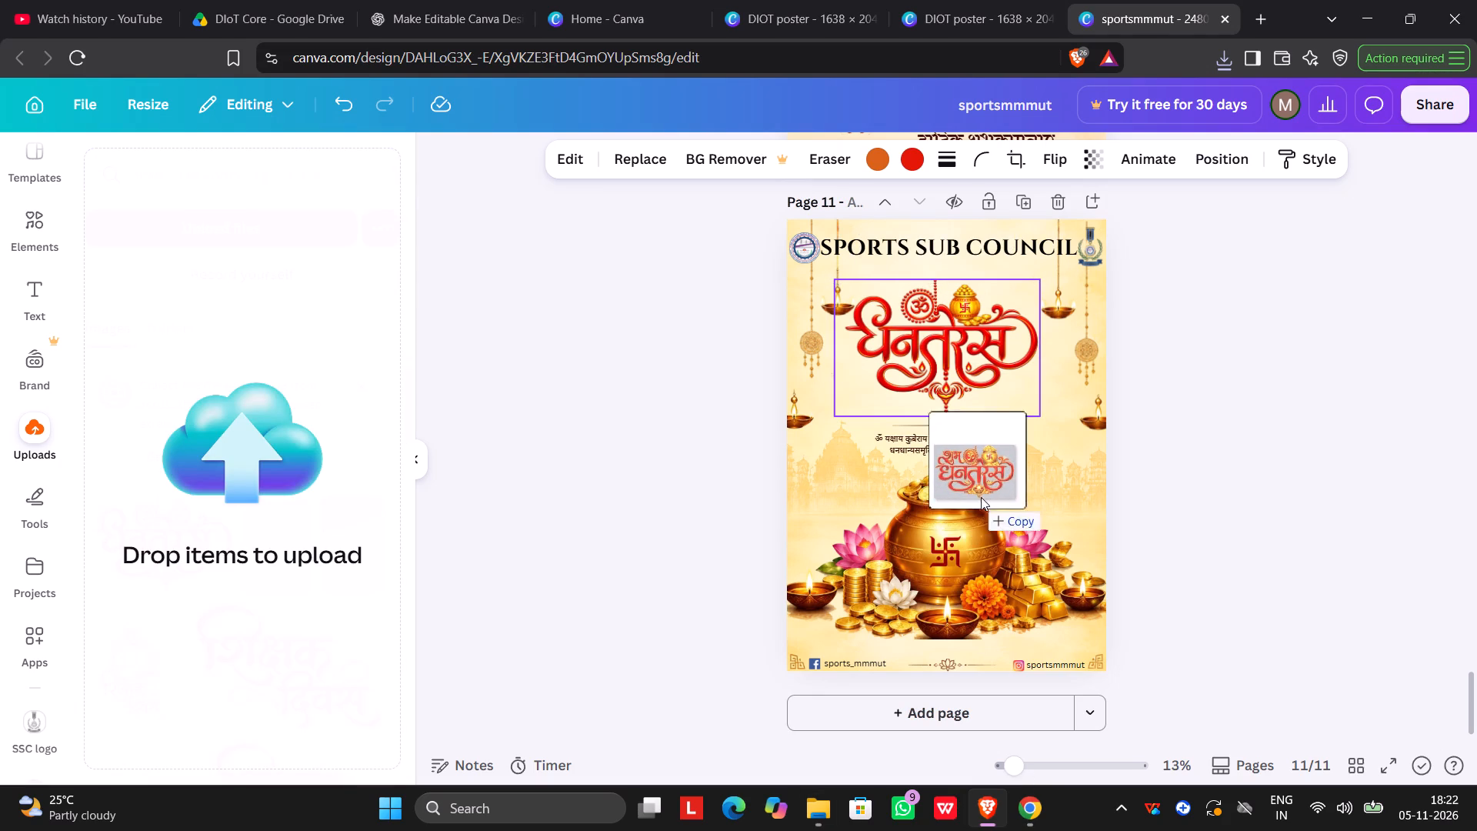
pyautogui.moveTo(981, 497); pyautogui.dragTo(1049, 482)
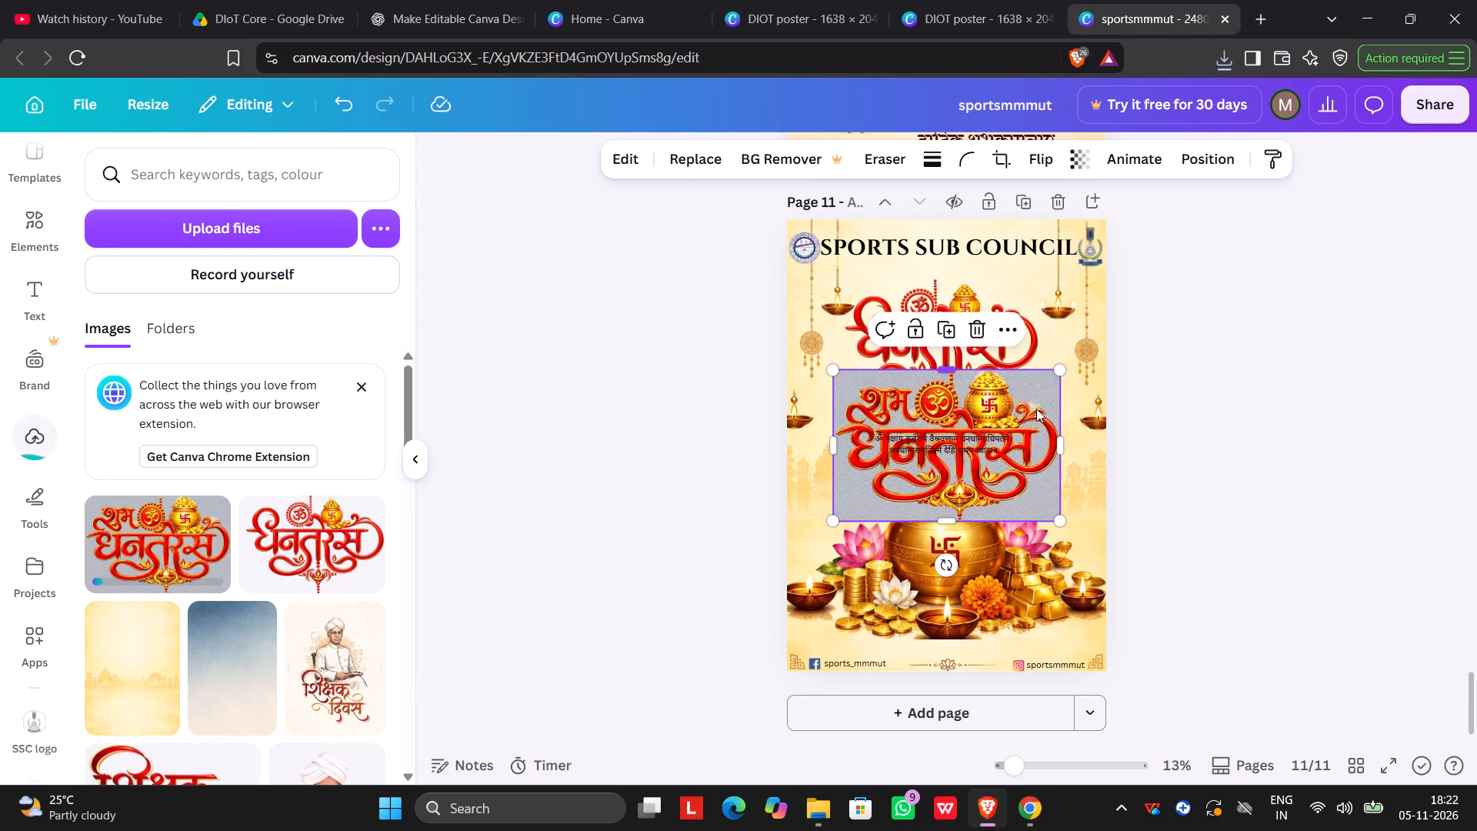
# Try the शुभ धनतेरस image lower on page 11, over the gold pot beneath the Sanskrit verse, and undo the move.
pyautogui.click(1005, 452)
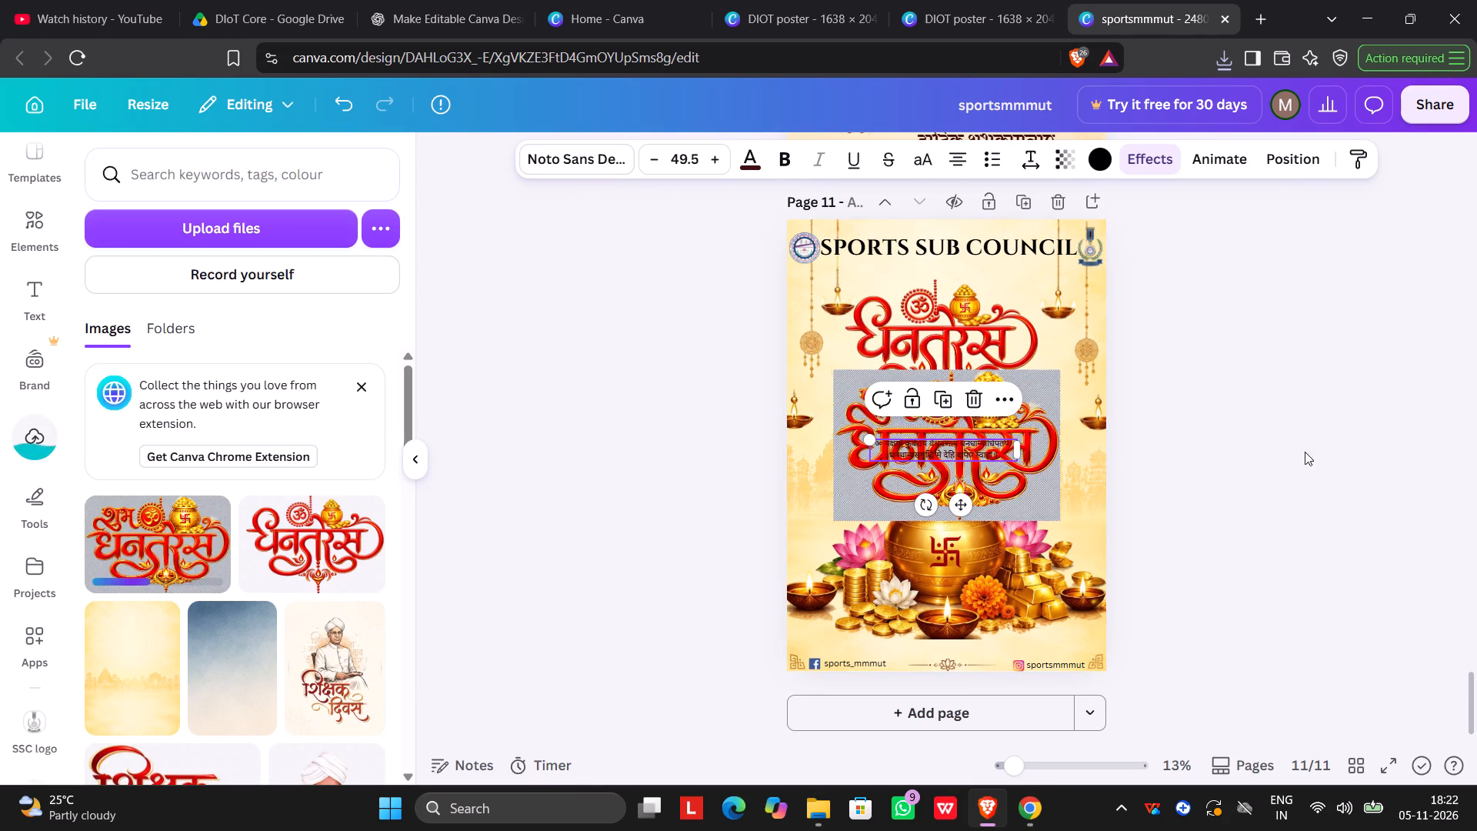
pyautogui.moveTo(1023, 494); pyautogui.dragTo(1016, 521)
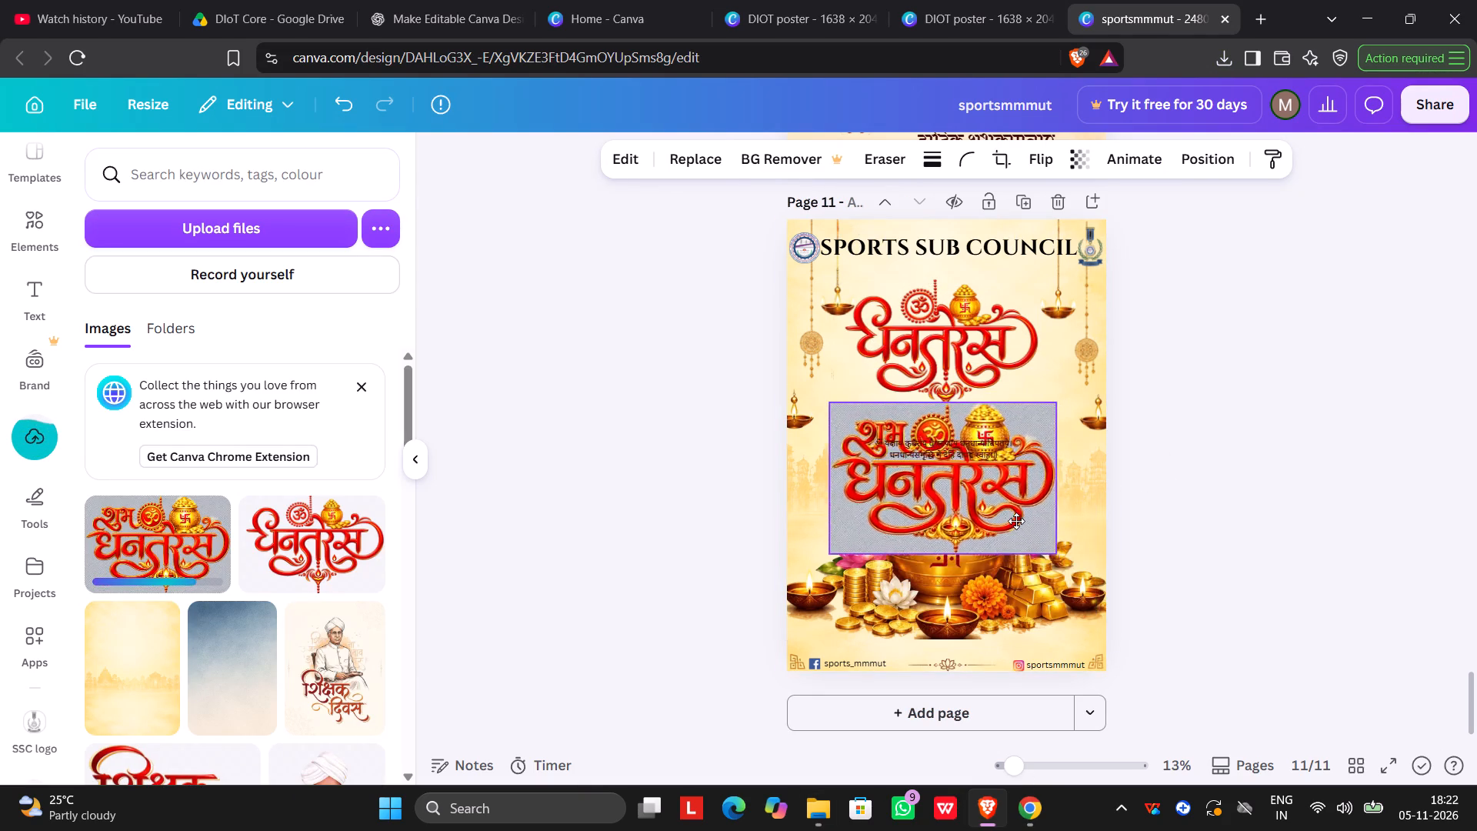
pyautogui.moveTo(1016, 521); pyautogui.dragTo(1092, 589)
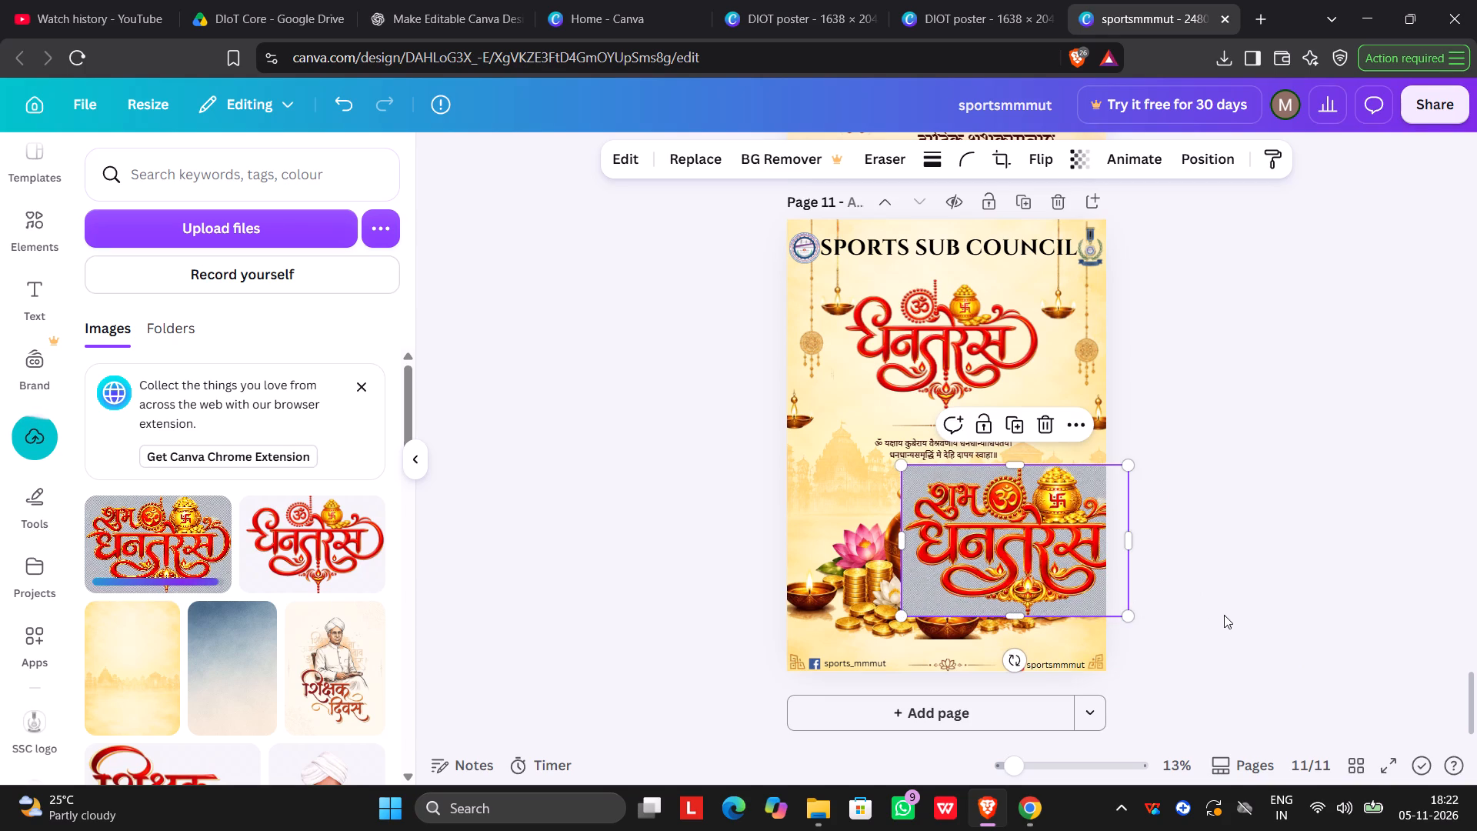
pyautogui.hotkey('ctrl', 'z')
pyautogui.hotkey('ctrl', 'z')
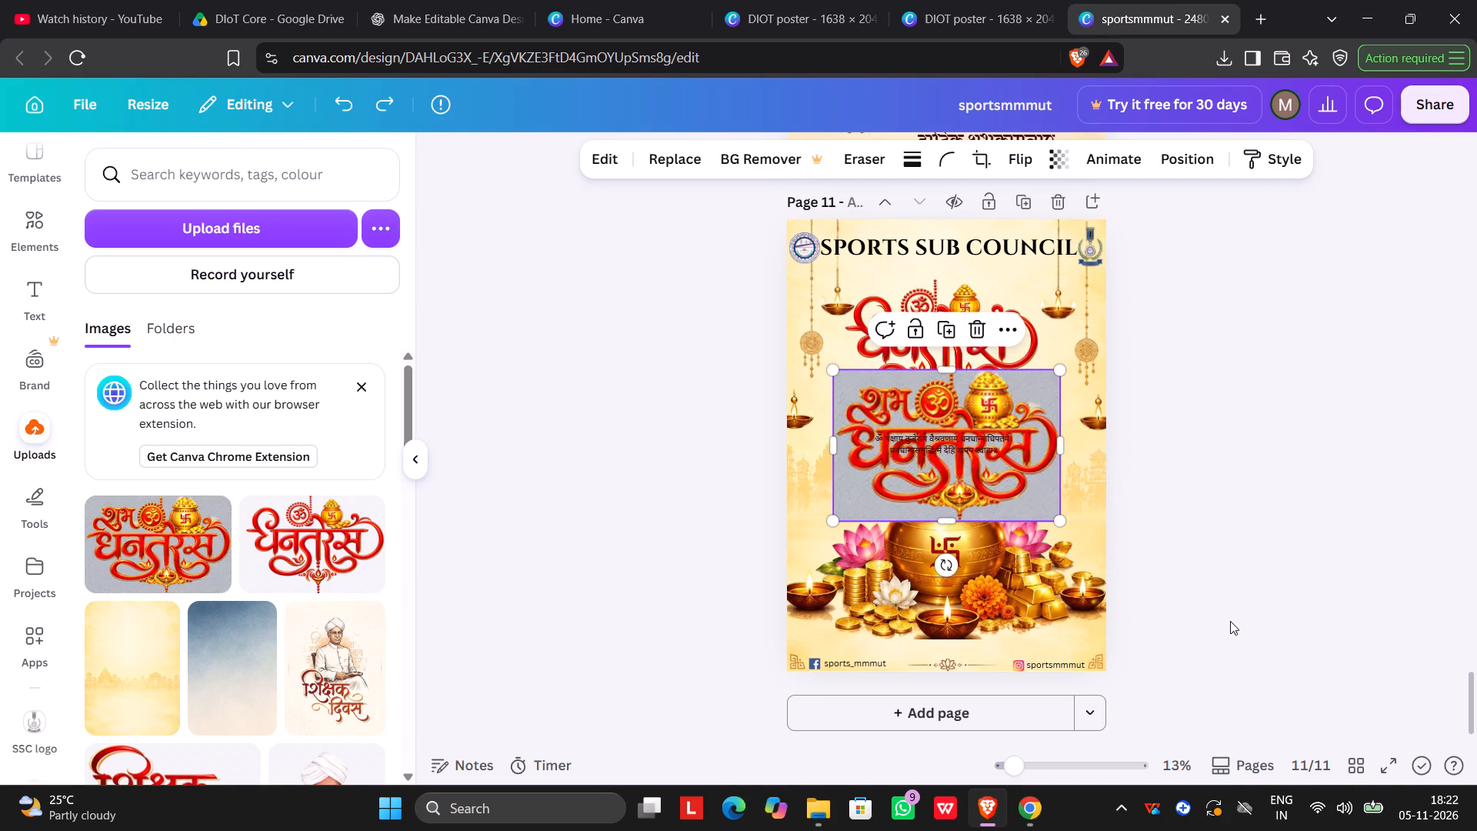
# Undo the placement of the grey-background शुभ धनतेरस image on page 11.
pyautogui.hotkey('ctrl', 'z')
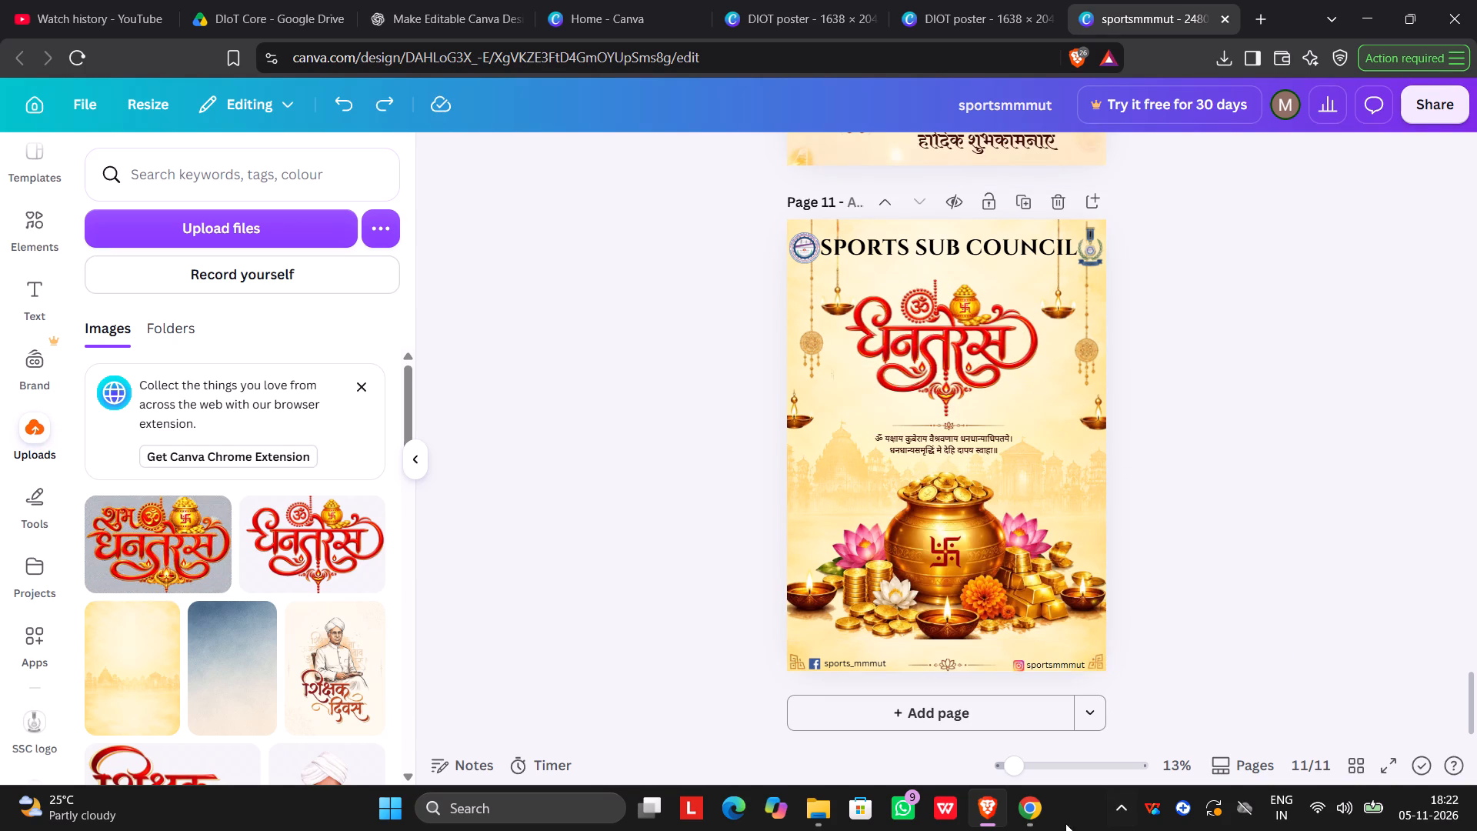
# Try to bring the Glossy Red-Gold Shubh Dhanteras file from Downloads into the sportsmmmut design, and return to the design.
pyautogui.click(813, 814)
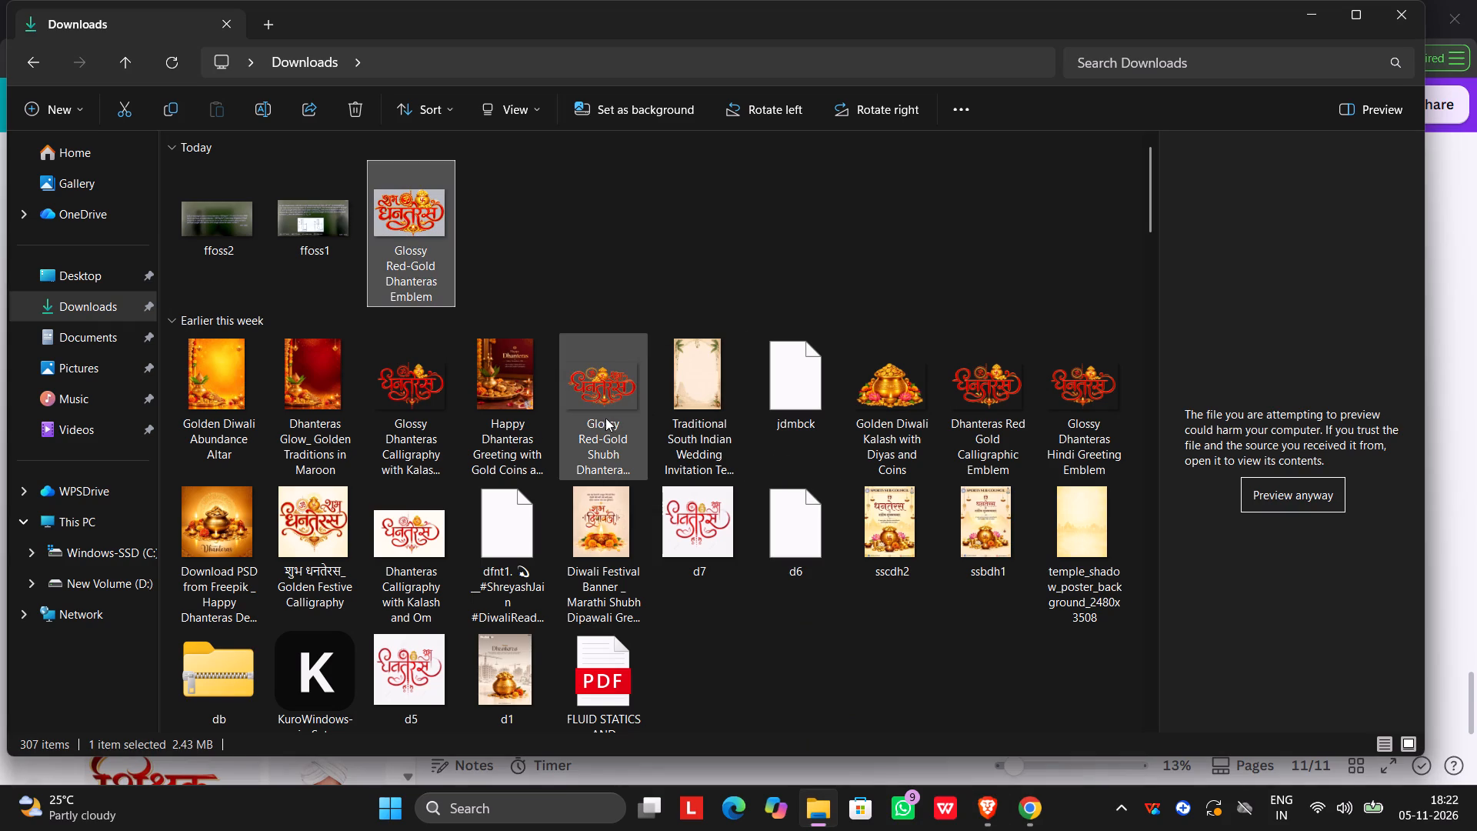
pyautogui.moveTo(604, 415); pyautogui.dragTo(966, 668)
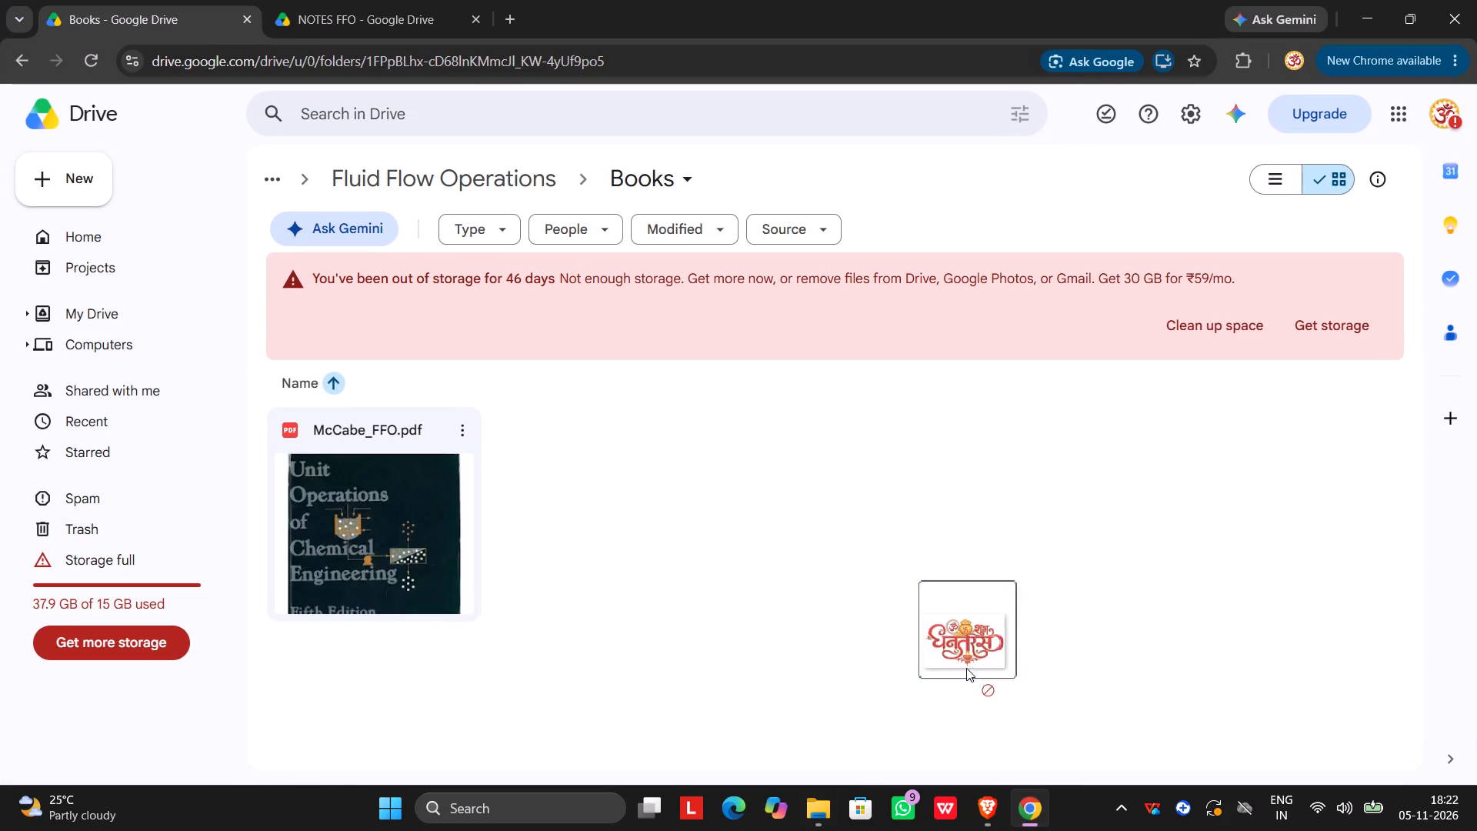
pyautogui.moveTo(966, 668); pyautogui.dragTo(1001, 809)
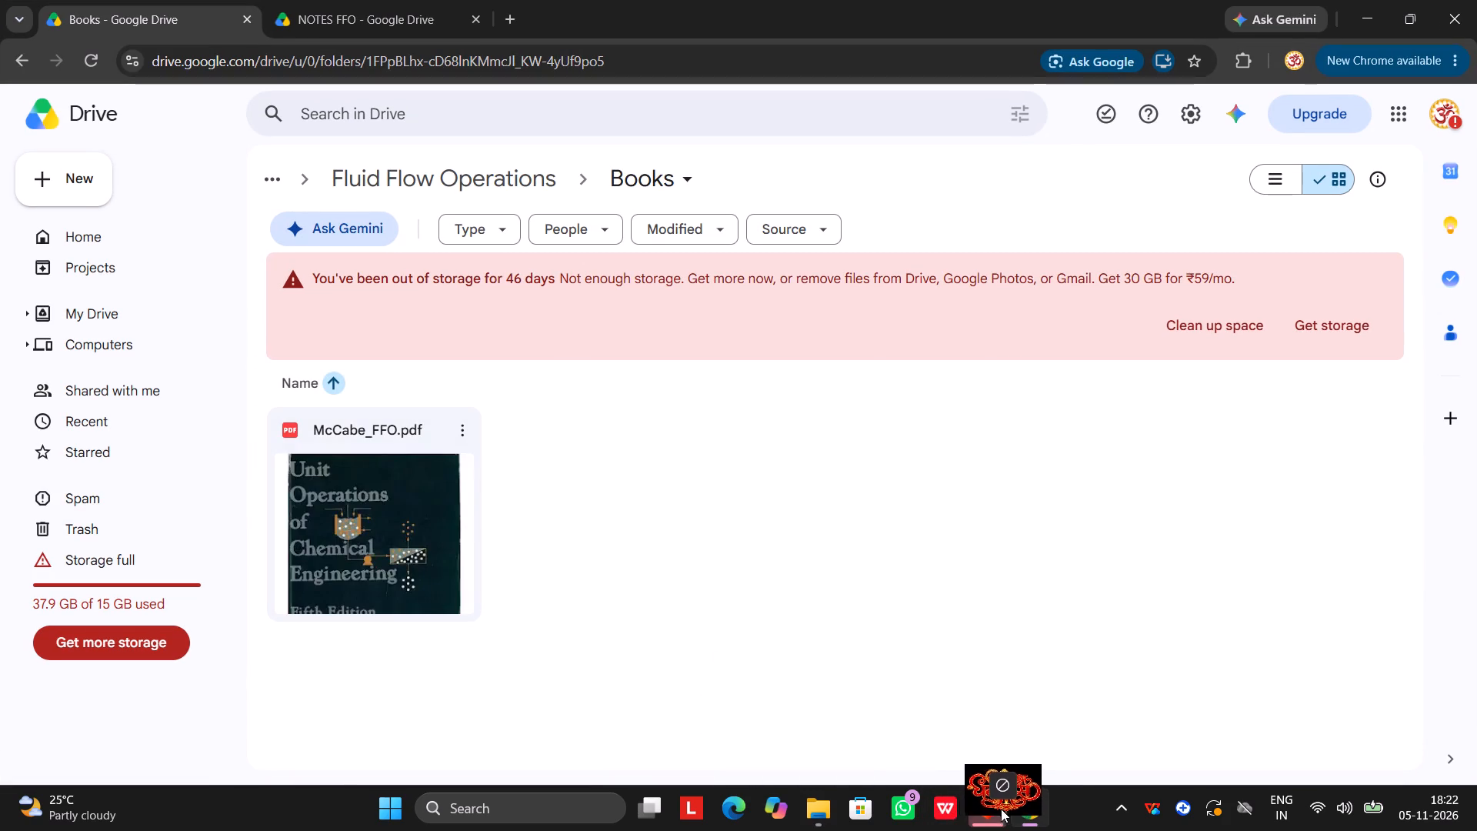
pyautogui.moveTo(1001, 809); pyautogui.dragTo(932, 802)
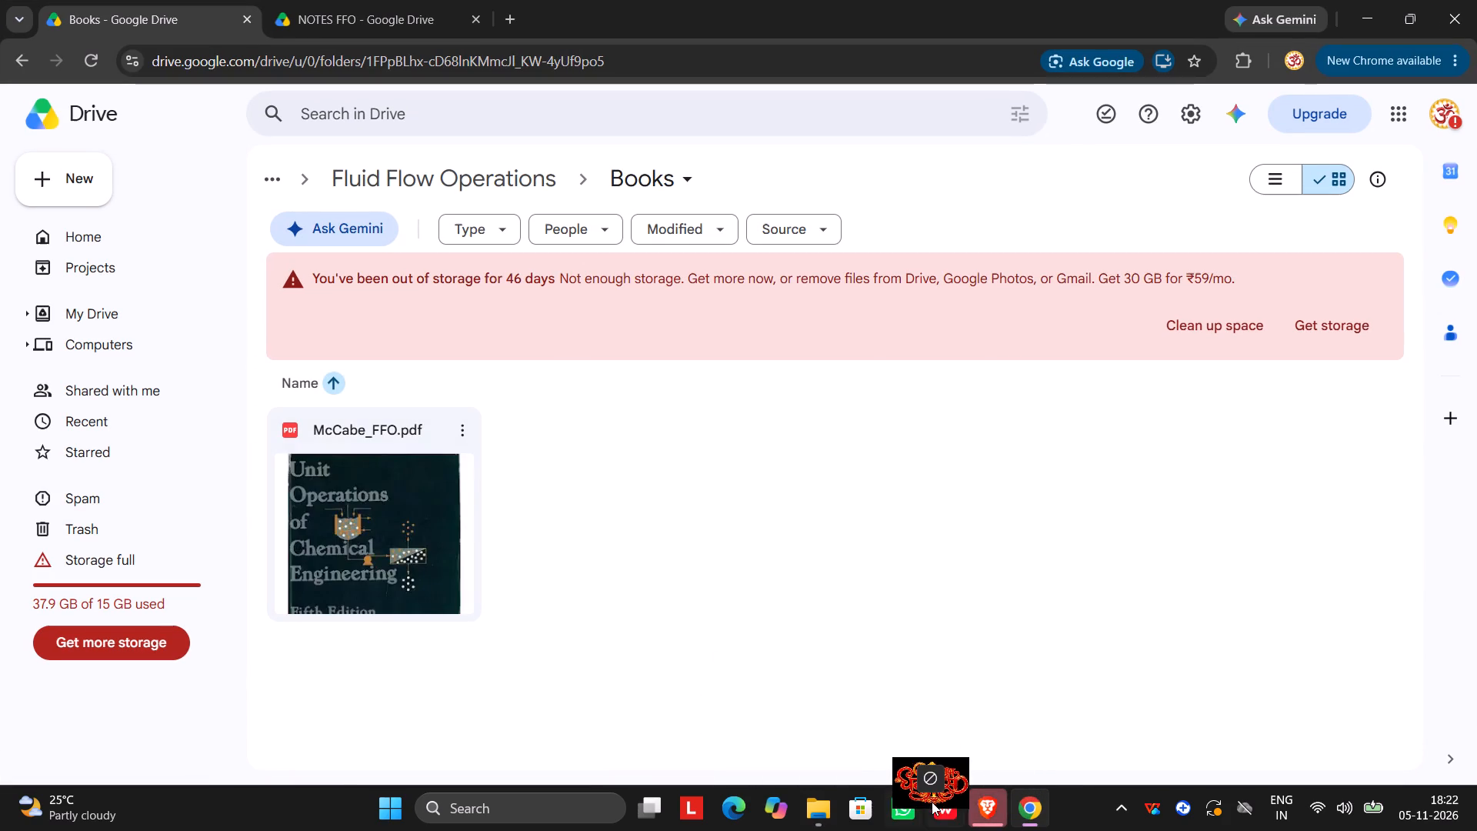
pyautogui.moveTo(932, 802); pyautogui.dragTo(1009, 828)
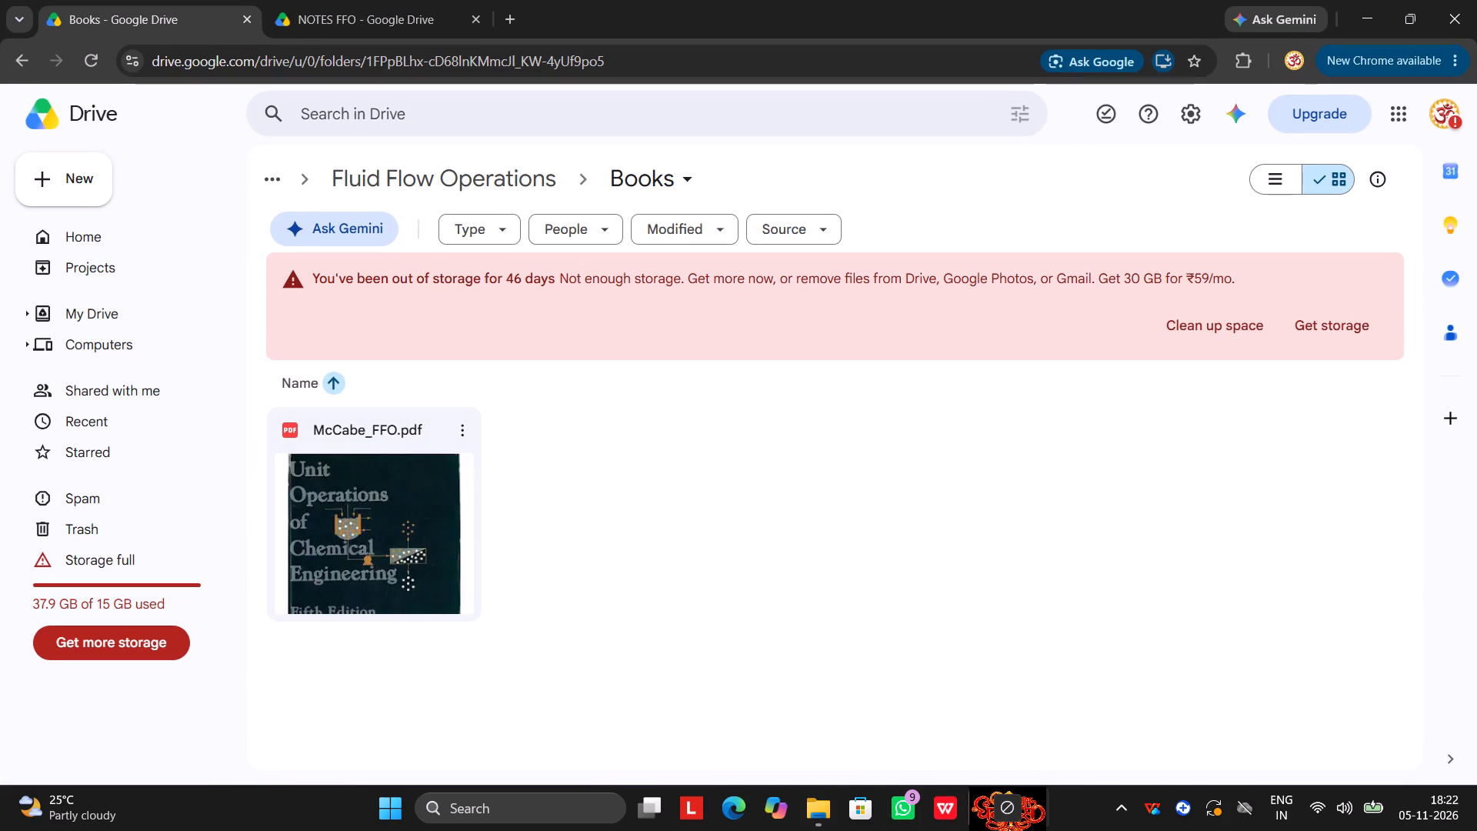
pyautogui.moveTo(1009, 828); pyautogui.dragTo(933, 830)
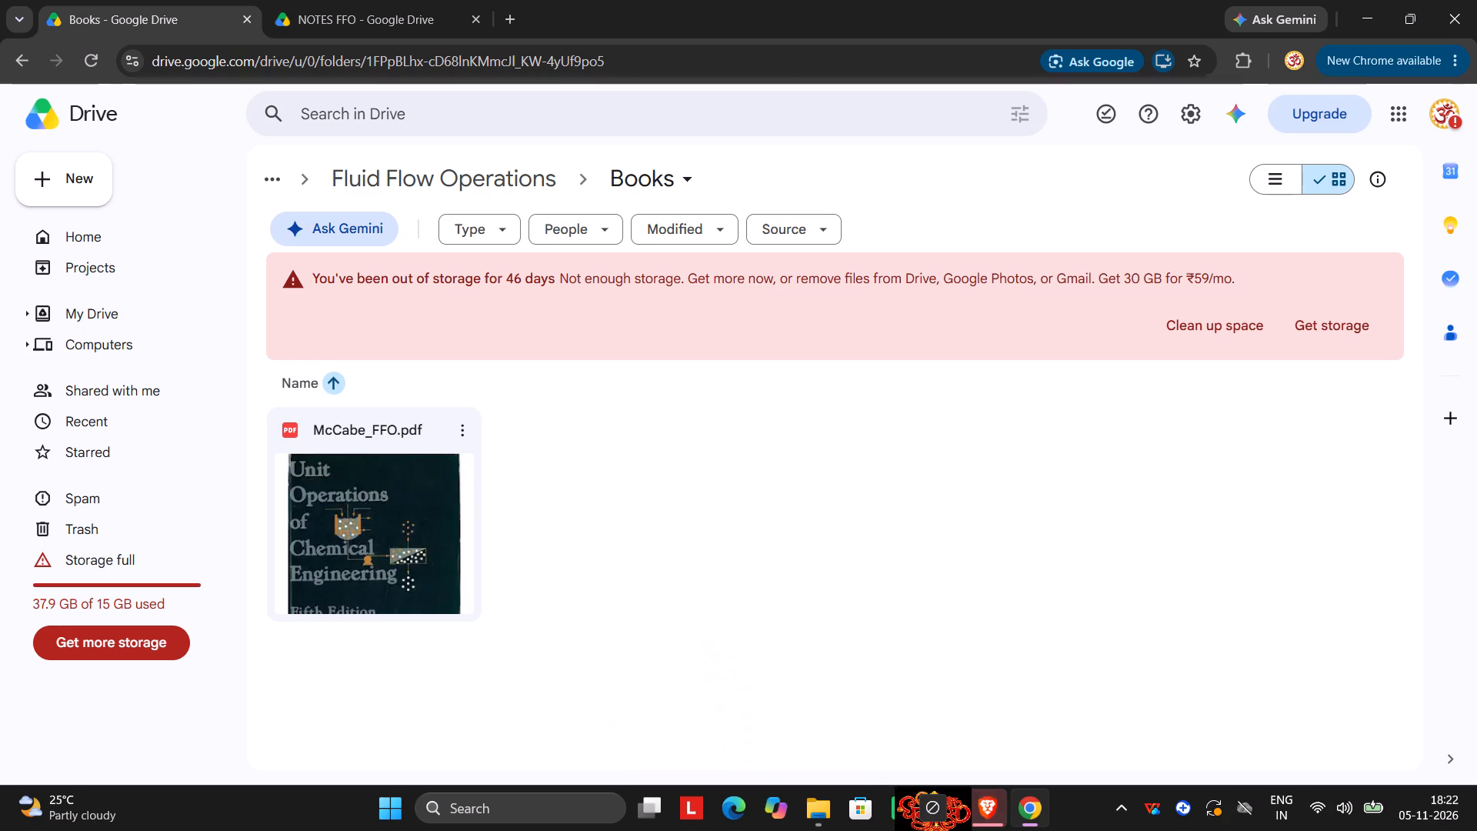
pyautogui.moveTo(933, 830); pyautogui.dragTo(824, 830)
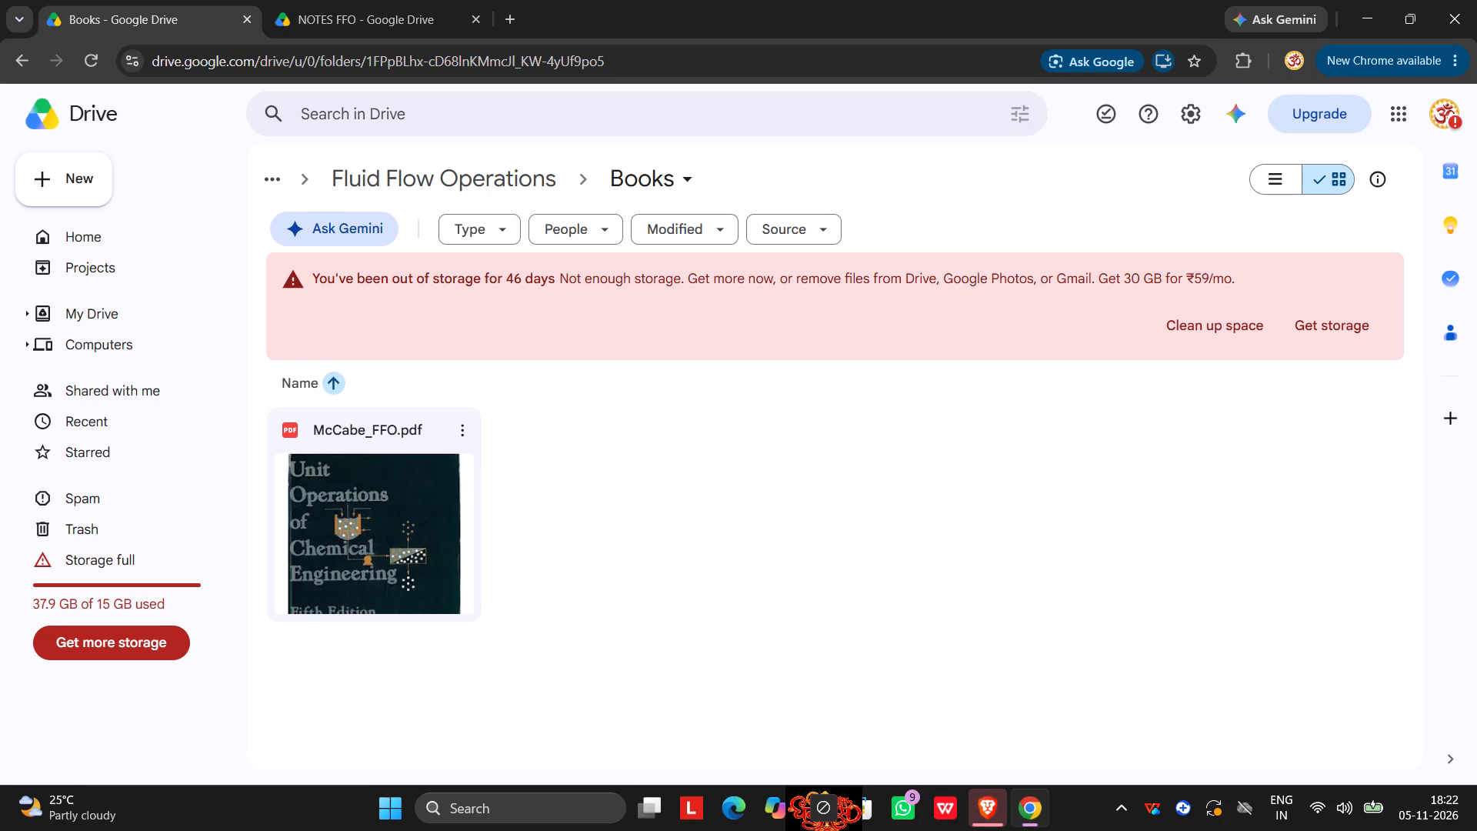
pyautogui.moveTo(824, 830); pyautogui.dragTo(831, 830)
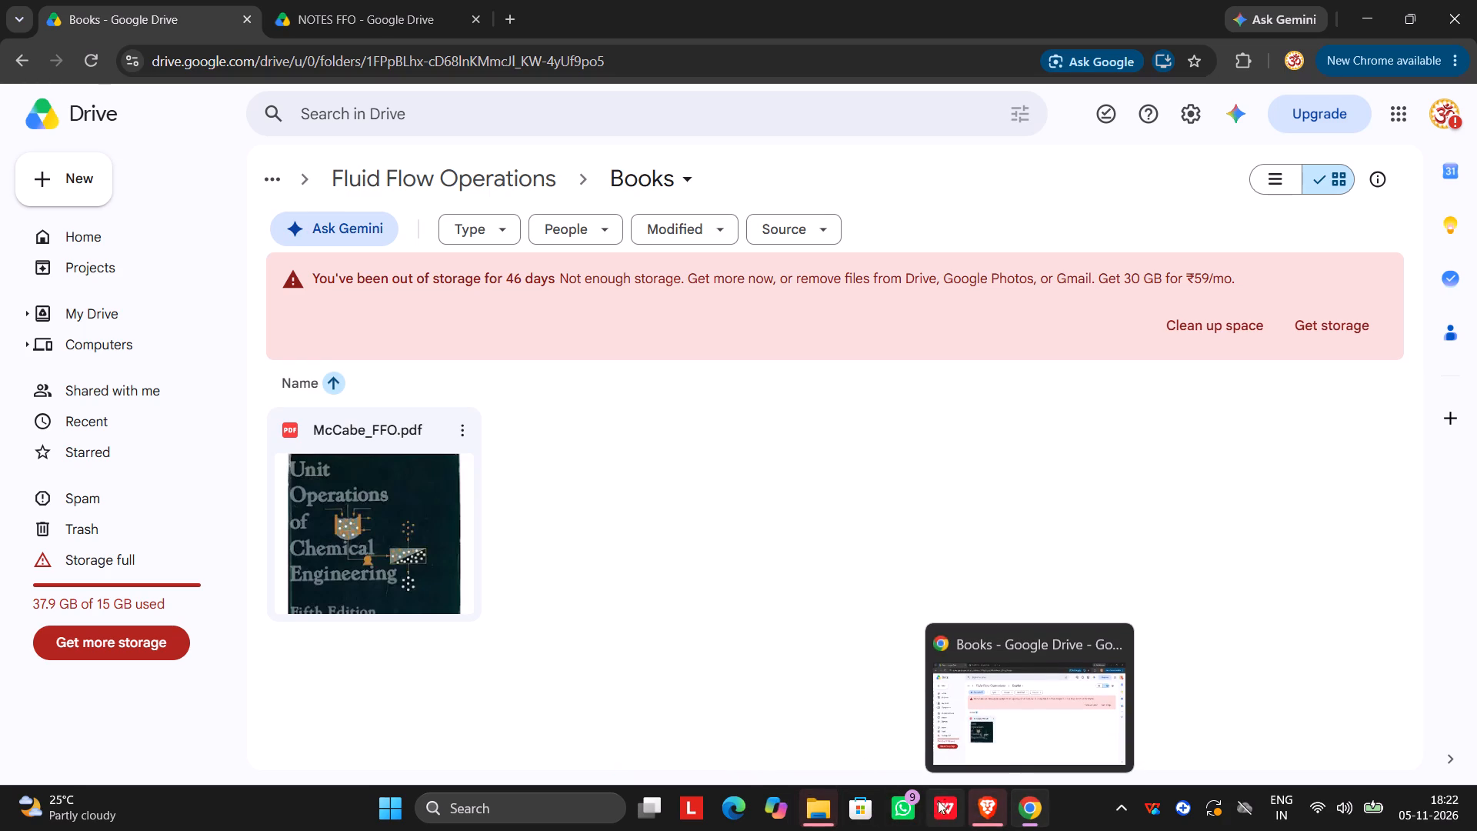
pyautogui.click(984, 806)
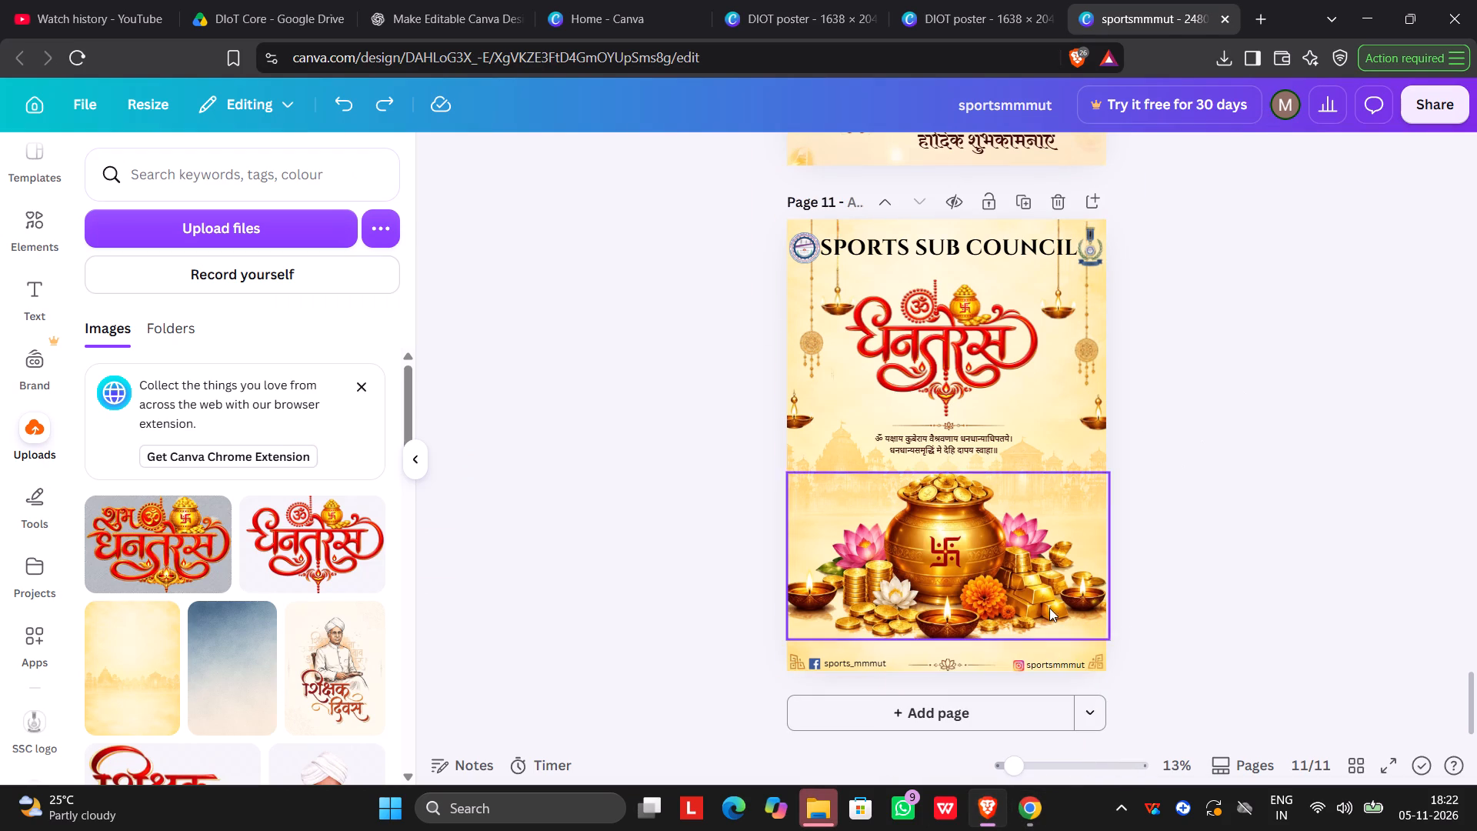
# Place the Glossy Red-Gold Shubh Dhanteras file from the Downloads folder onto page 11 of the sportsmmmut design.
pyautogui.click(847, 703)
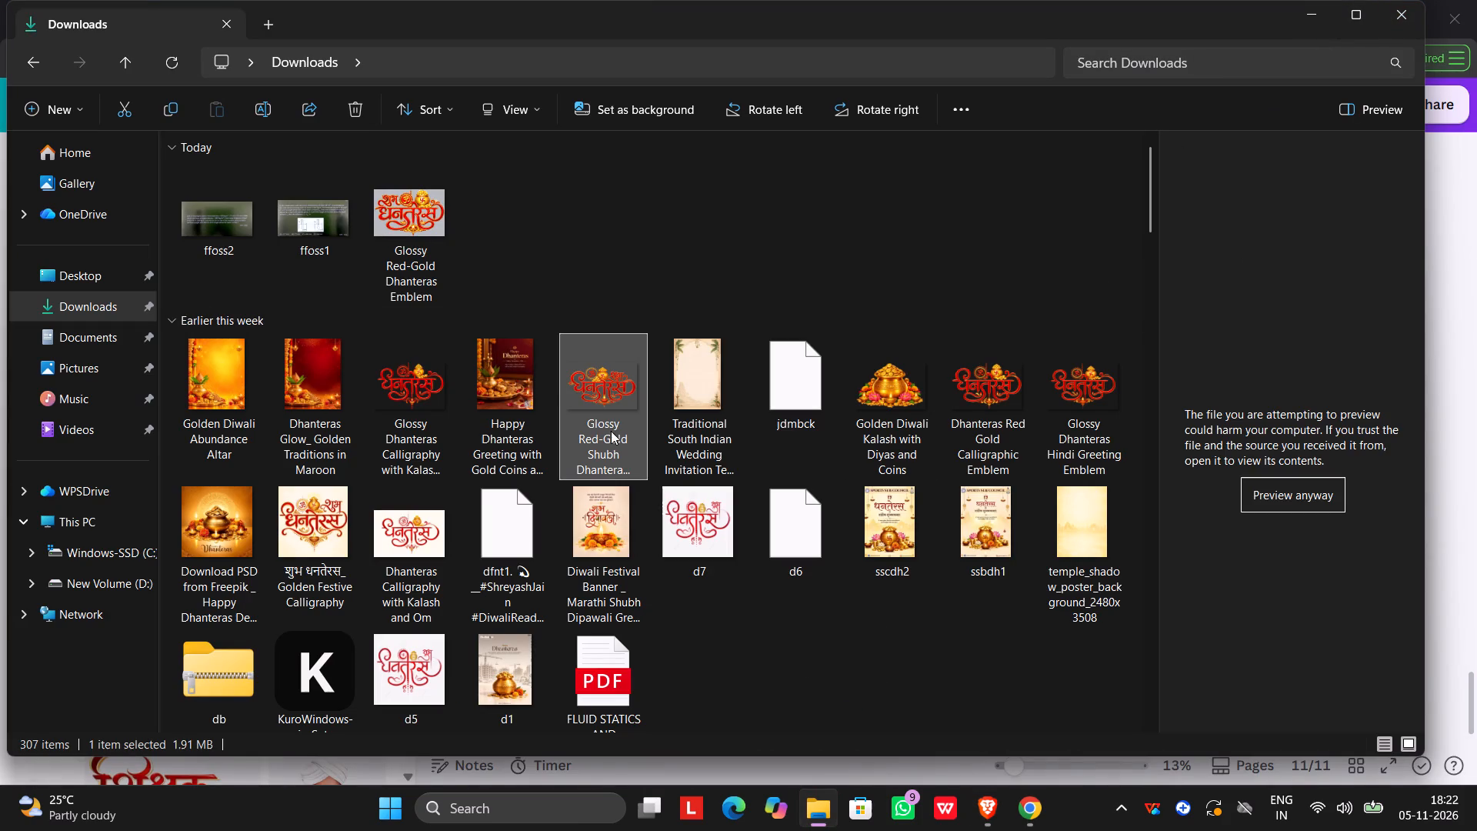
pyautogui.moveTo(612, 388); pyautogui.dragTo(663, 472)
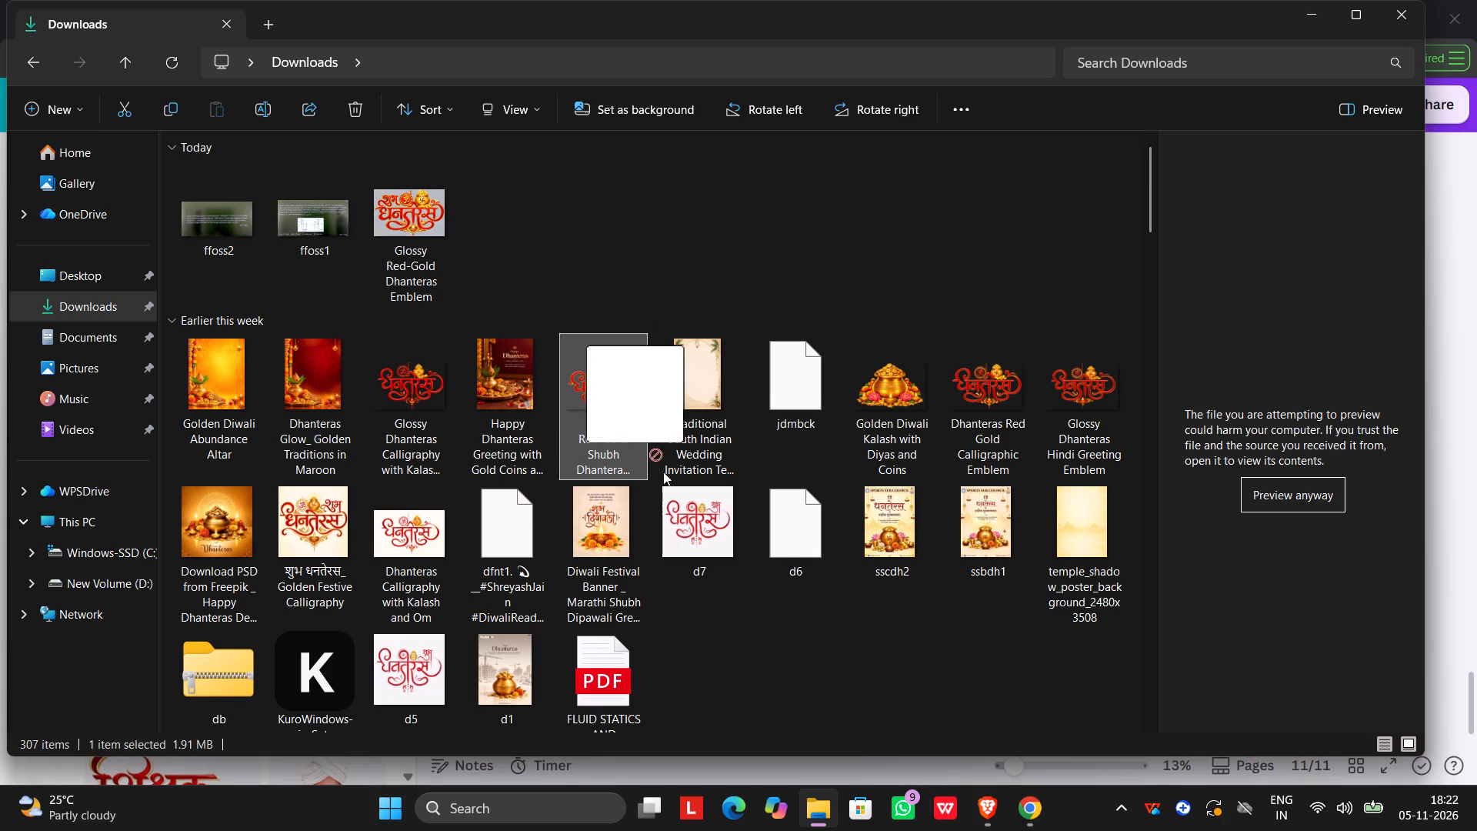
pyautogui.moveTo(663, 472); pyautogui.dragTo(992, 808)
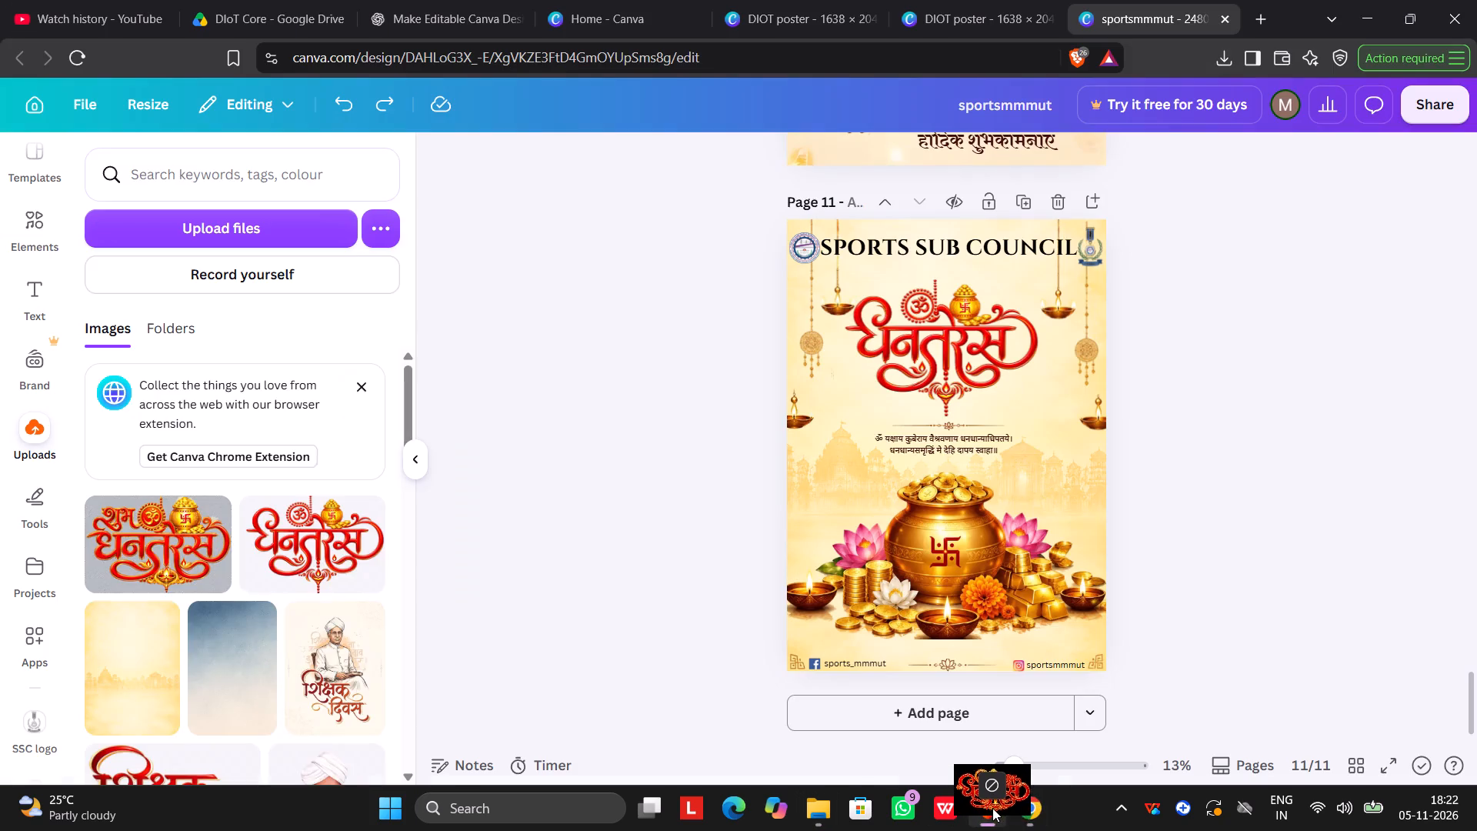
pyautogui.moveTo(992, 808); pyautogui.dragTo(987, 485)
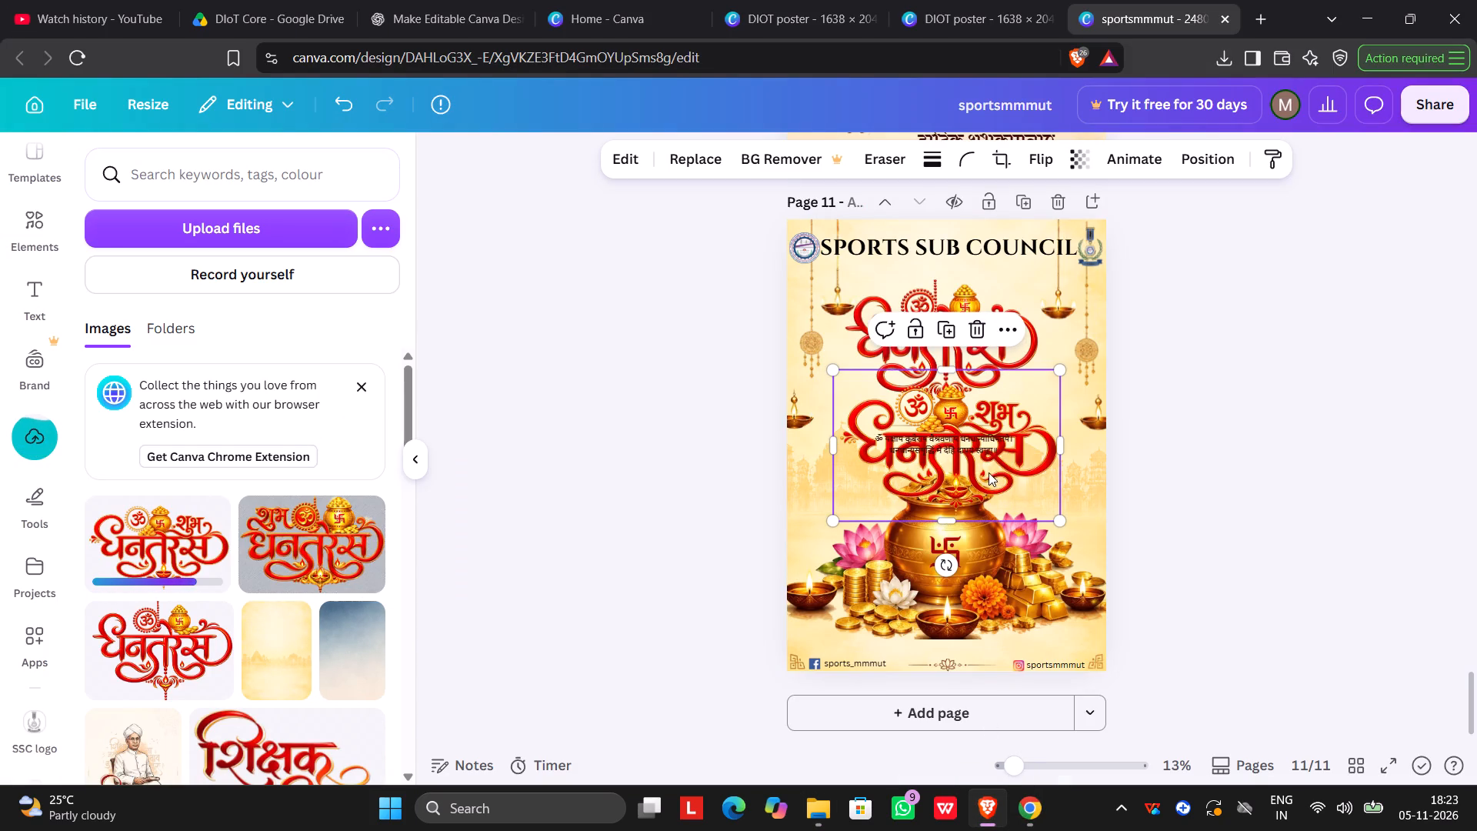
# Delete the old धनतेरस calligraphy beneath the SPORTS SUB COUNCIL heading on page 11.
pyautogui.click(1009, 300)
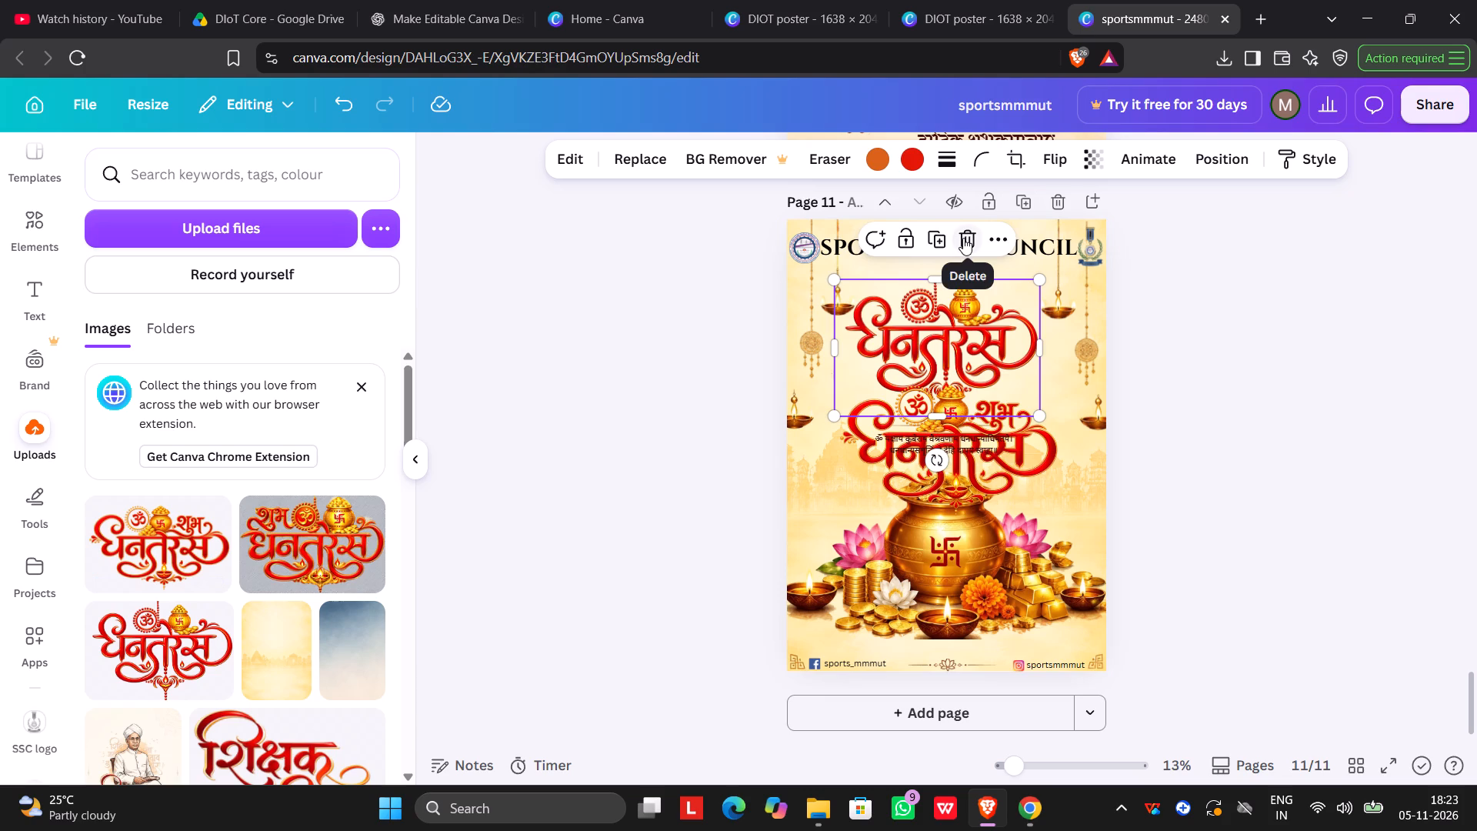
pyautogui.click(963, 238)
# Move the new शुभ धनतेरस calligraphy up into the space between the SPORTS SUB COUNCIL heading and the Sanskrit verse.
pyautogui.moveTo(979, 459); pyautogui.dragTo(975, 349)
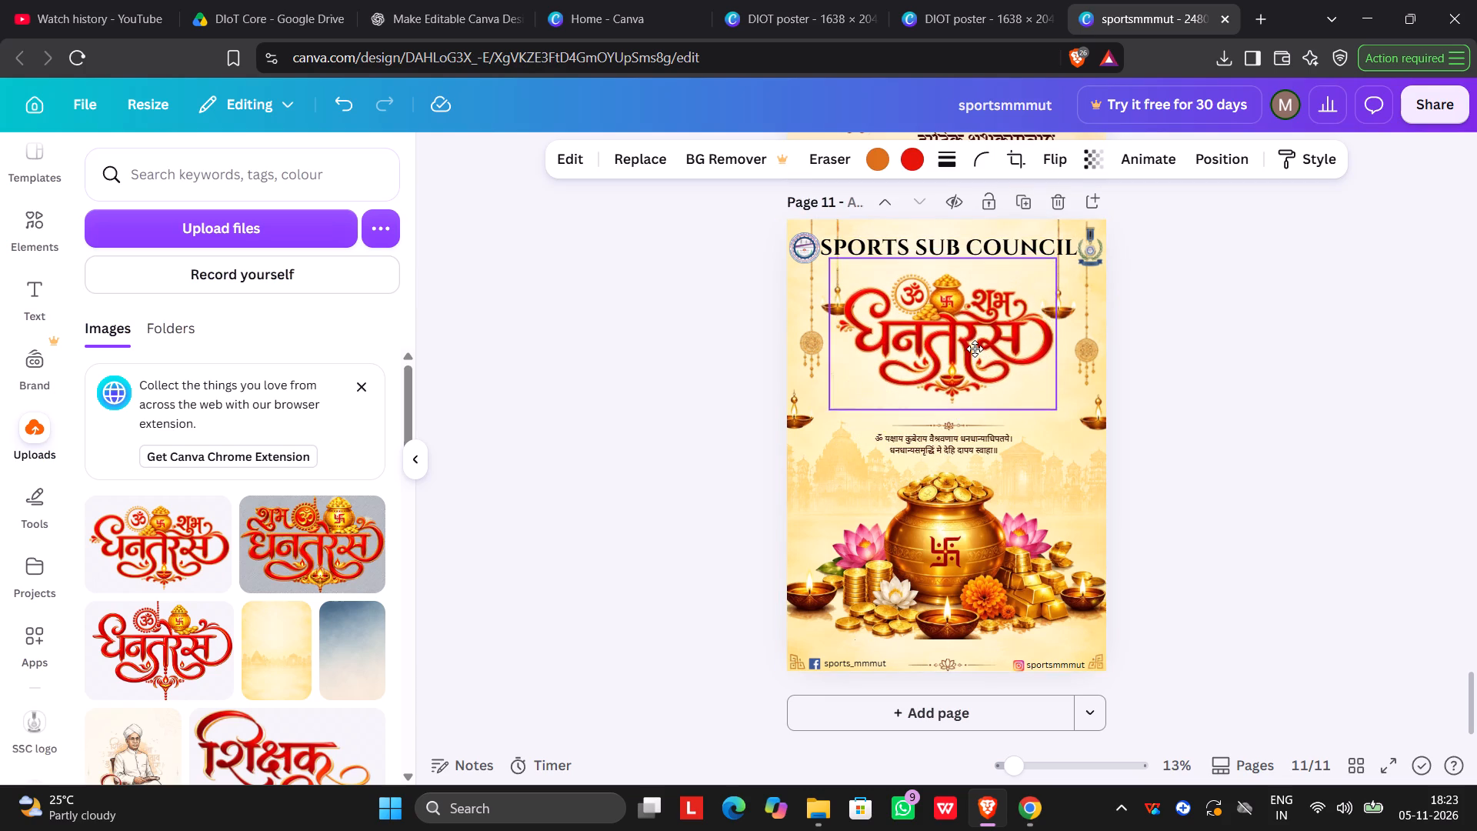
pyautogui.moveTo(975, 349); pyautogui.dragTo(974, 356)
pyautogui.click(1247, 350)
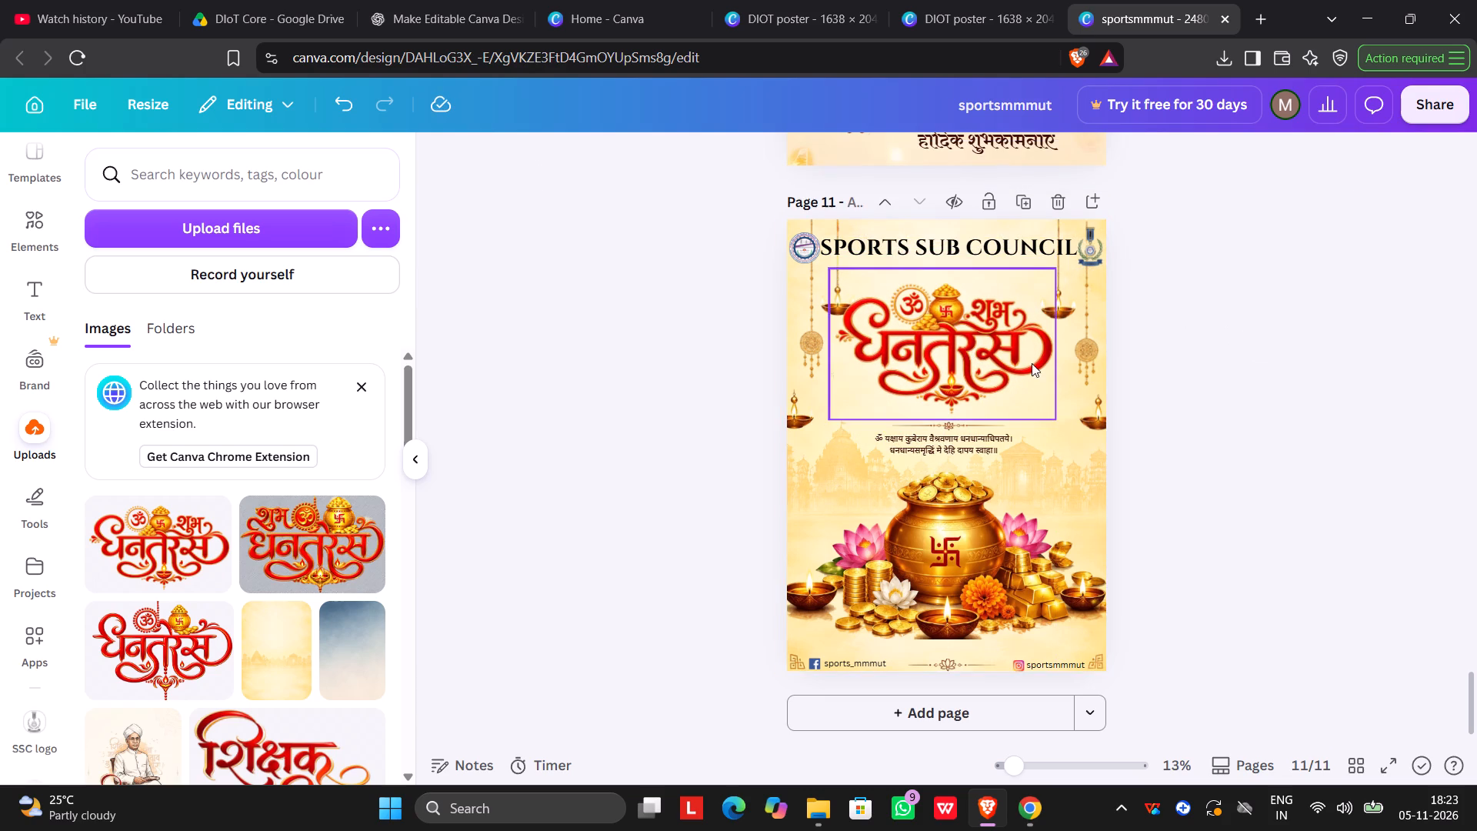
pyautogui.moveTo(992, 370); pyautogui.dragTo(996, 389)
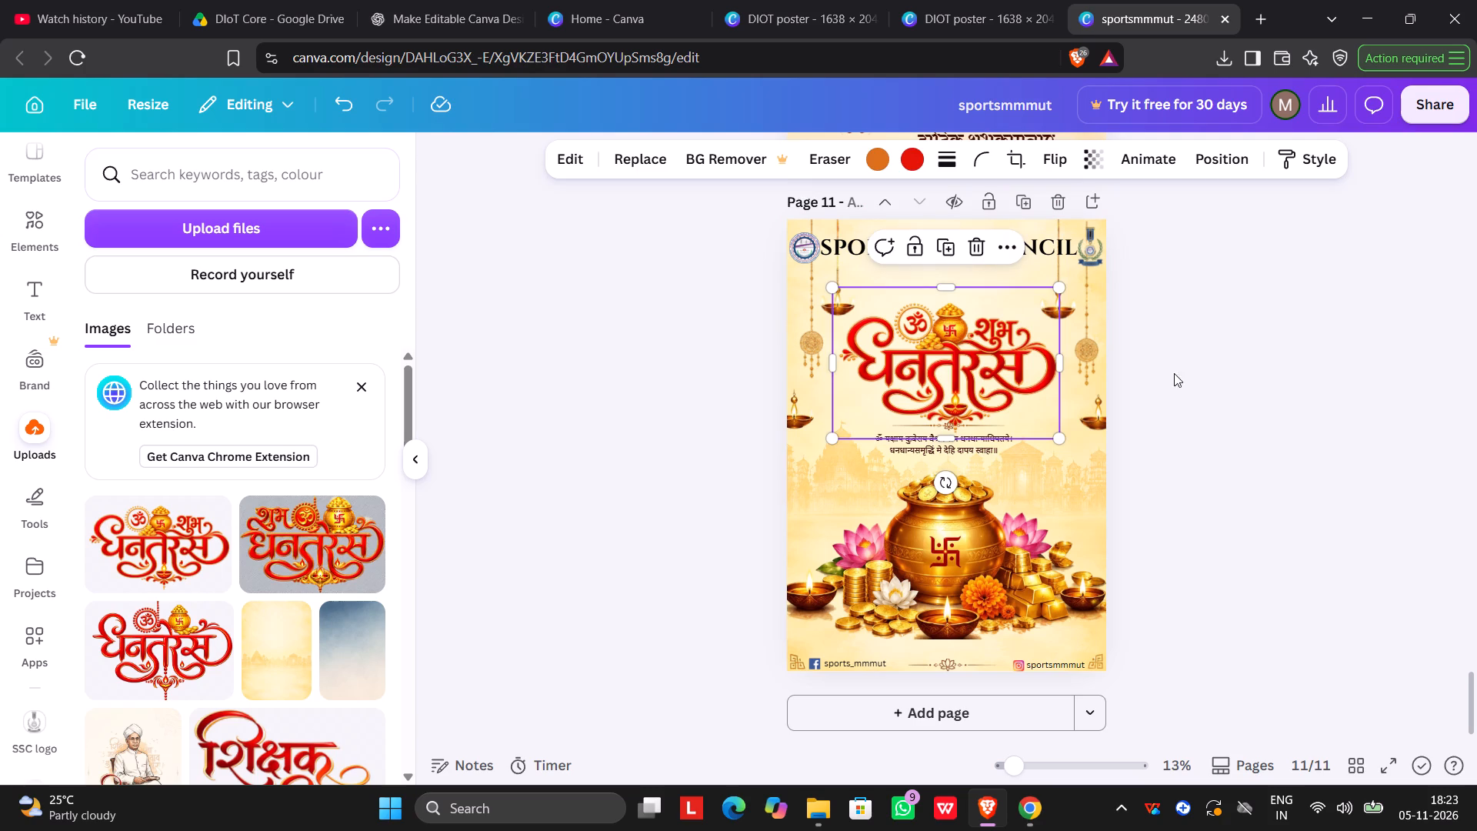
pyautogui.click(1200, 364)
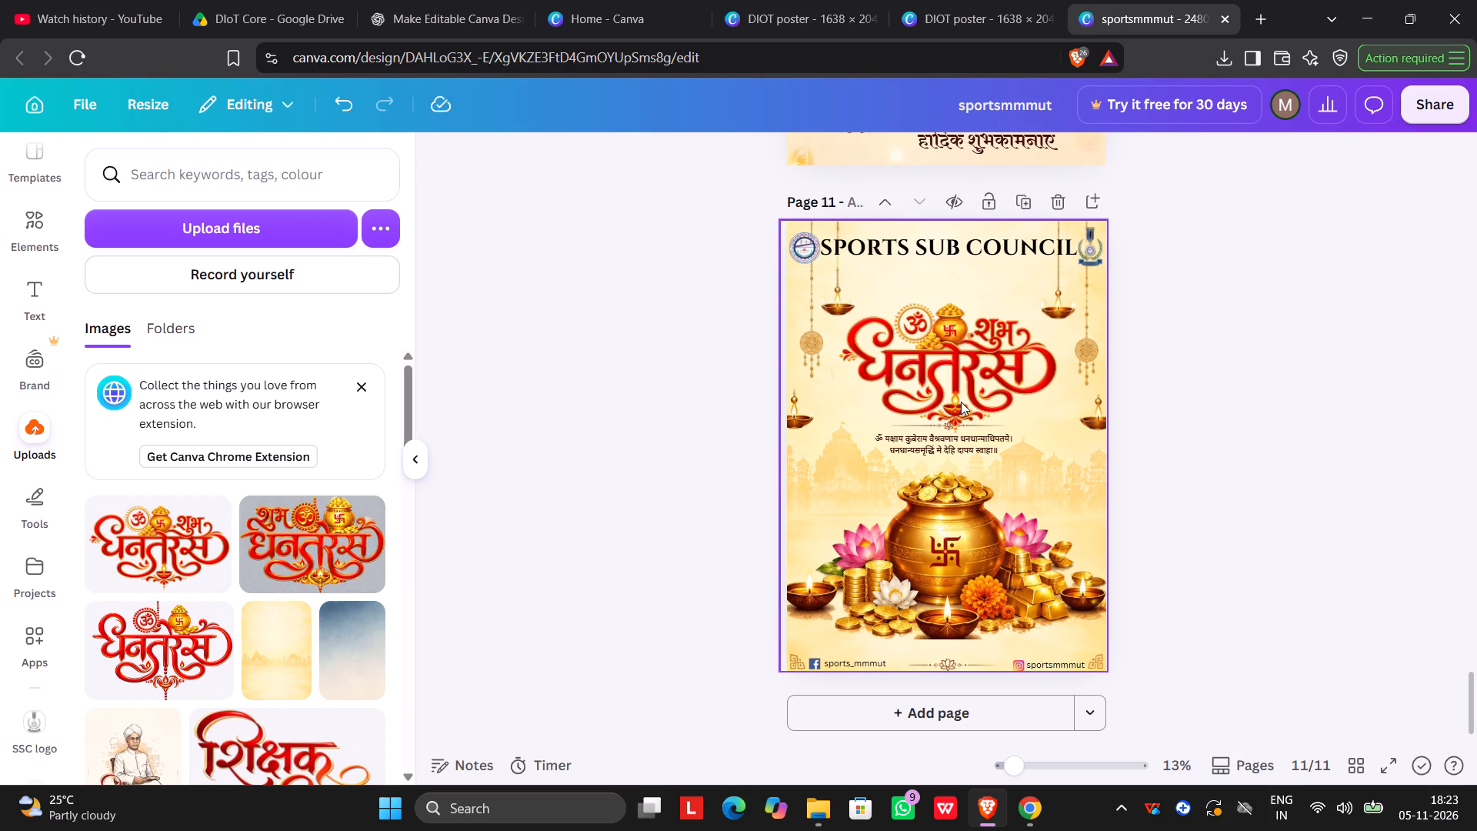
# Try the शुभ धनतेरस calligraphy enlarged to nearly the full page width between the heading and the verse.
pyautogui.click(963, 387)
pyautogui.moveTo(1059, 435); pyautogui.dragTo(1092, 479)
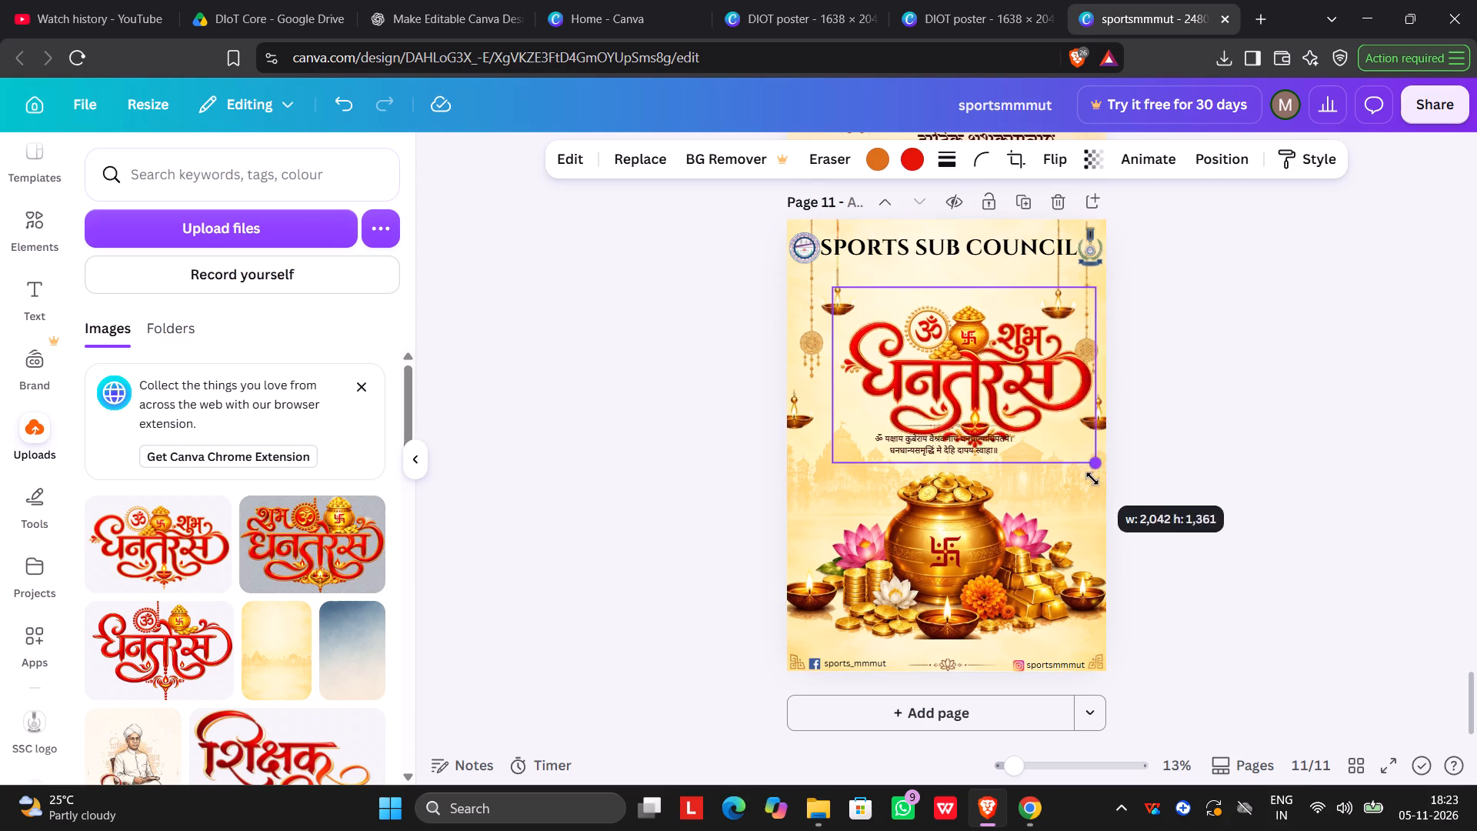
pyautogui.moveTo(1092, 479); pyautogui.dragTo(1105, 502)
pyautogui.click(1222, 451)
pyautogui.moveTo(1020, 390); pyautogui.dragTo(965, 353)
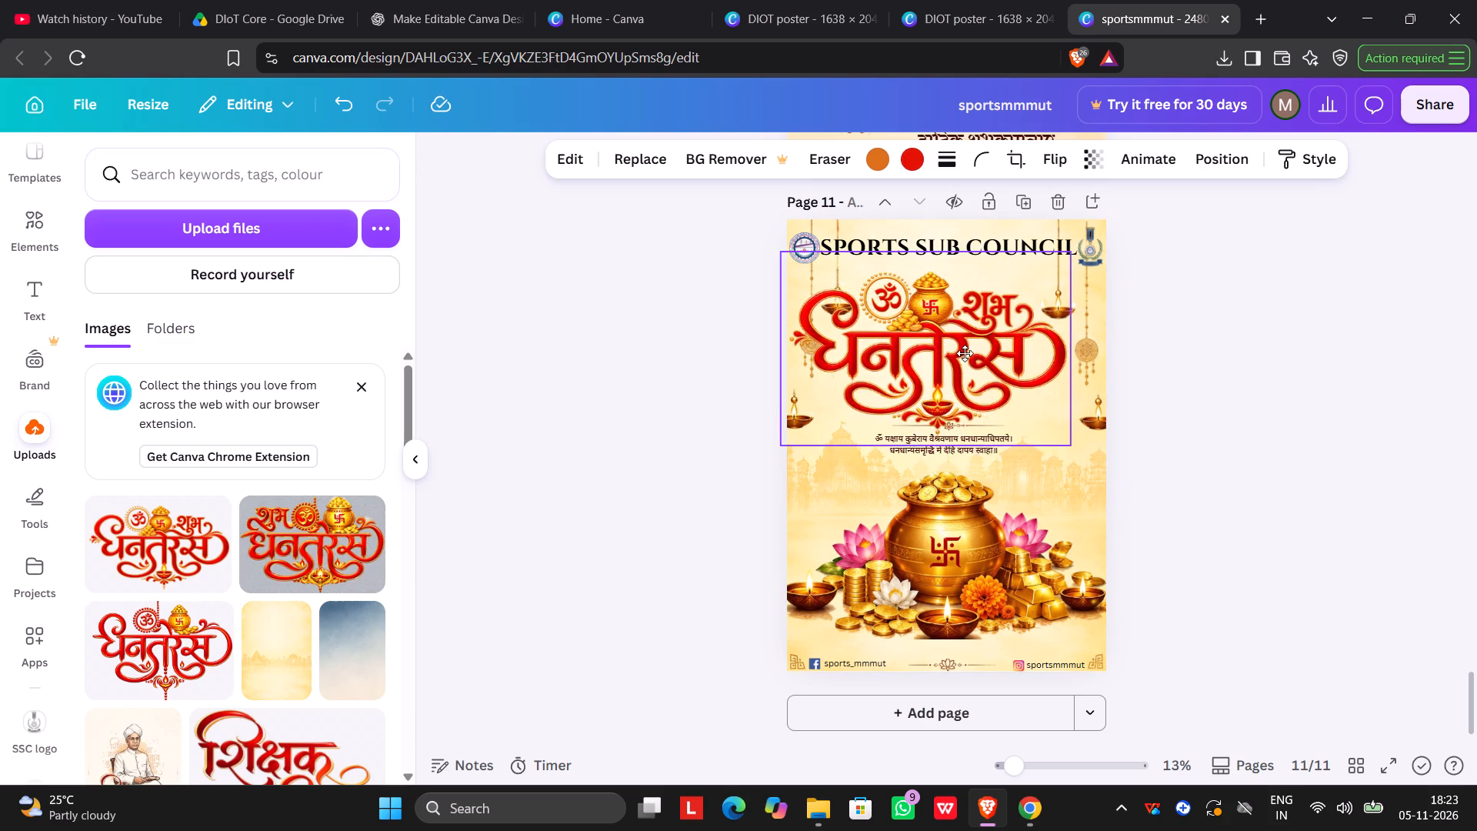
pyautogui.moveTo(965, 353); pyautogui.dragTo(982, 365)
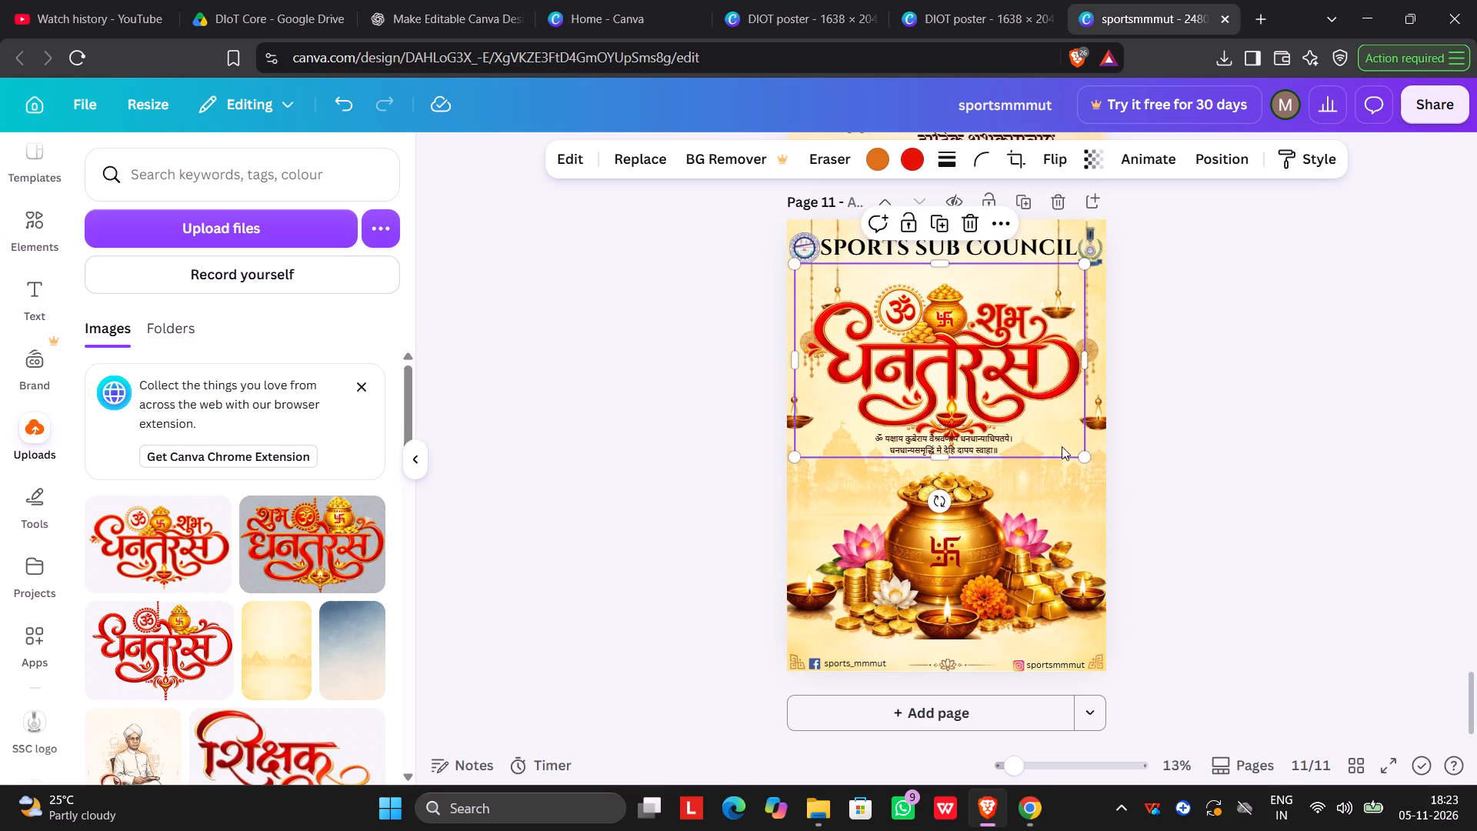
# Shrink the शुभ धनतेरस calligraphy to about 1,900 px wide and centre it horizontally beneath the heading.
pyautogui.moveTo(1082, 454); pyautogui.dragTo(1034, 413)
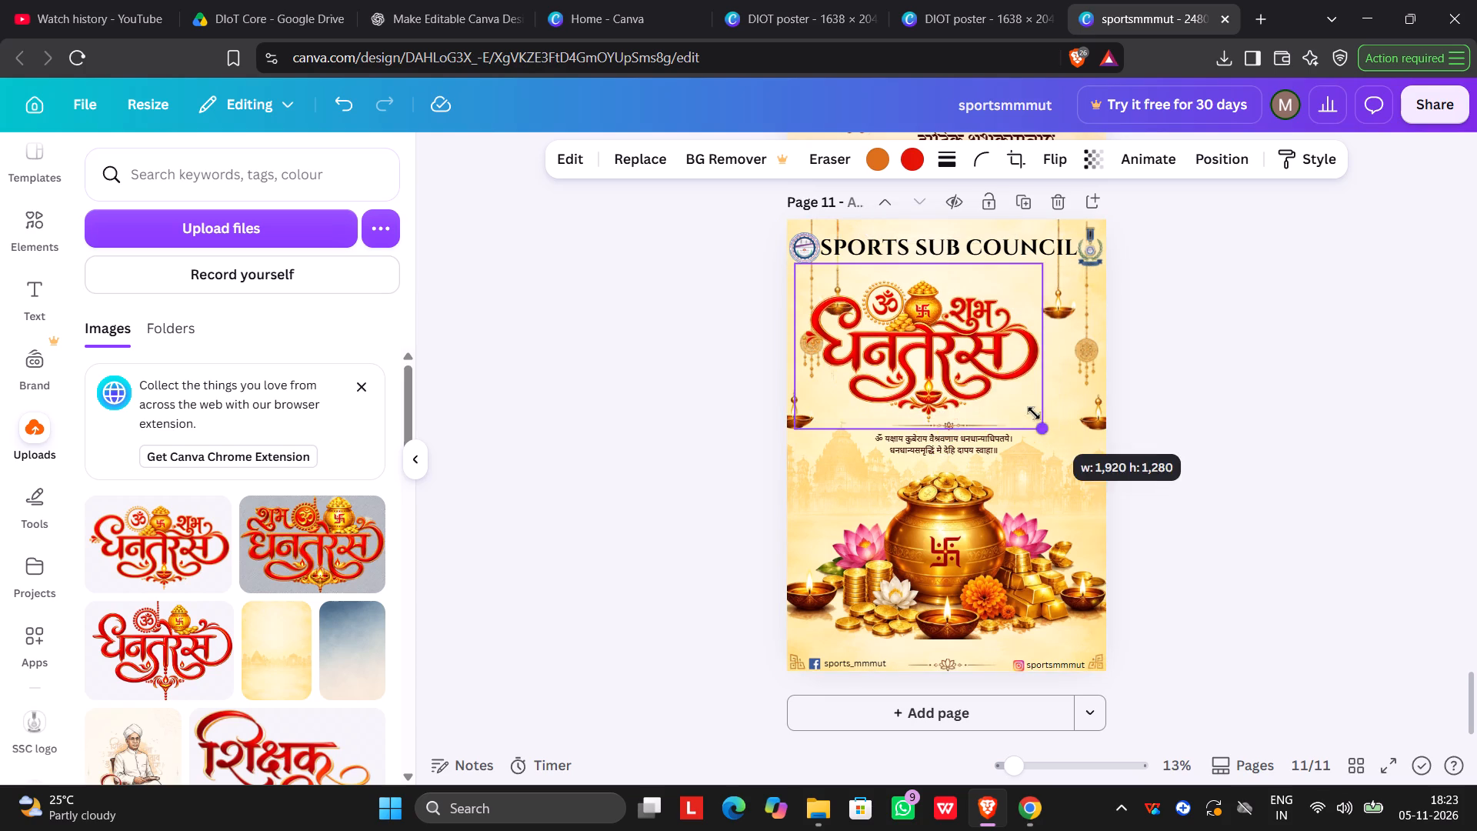
pyautogui.moveTo(1034, 413); pyautogui.dragTo(1035, 413)
pyautogui.click(1222, 419)
pyautogui.moveTo(938, 340); pyautogui.dragTo(985, 359)
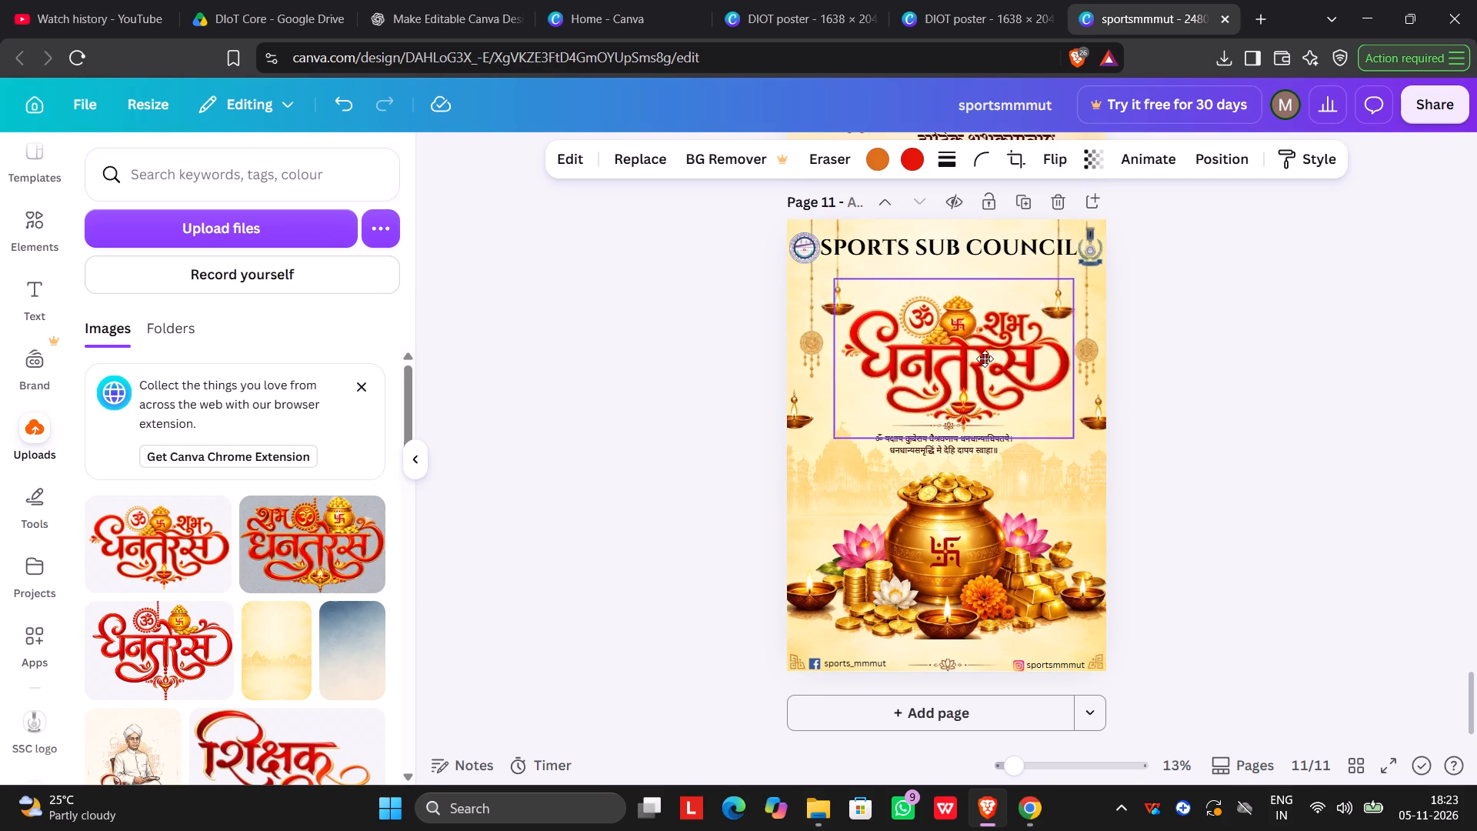
pyautogui.moveTo(985, 359); pyautogui.dragTo(963, 359)
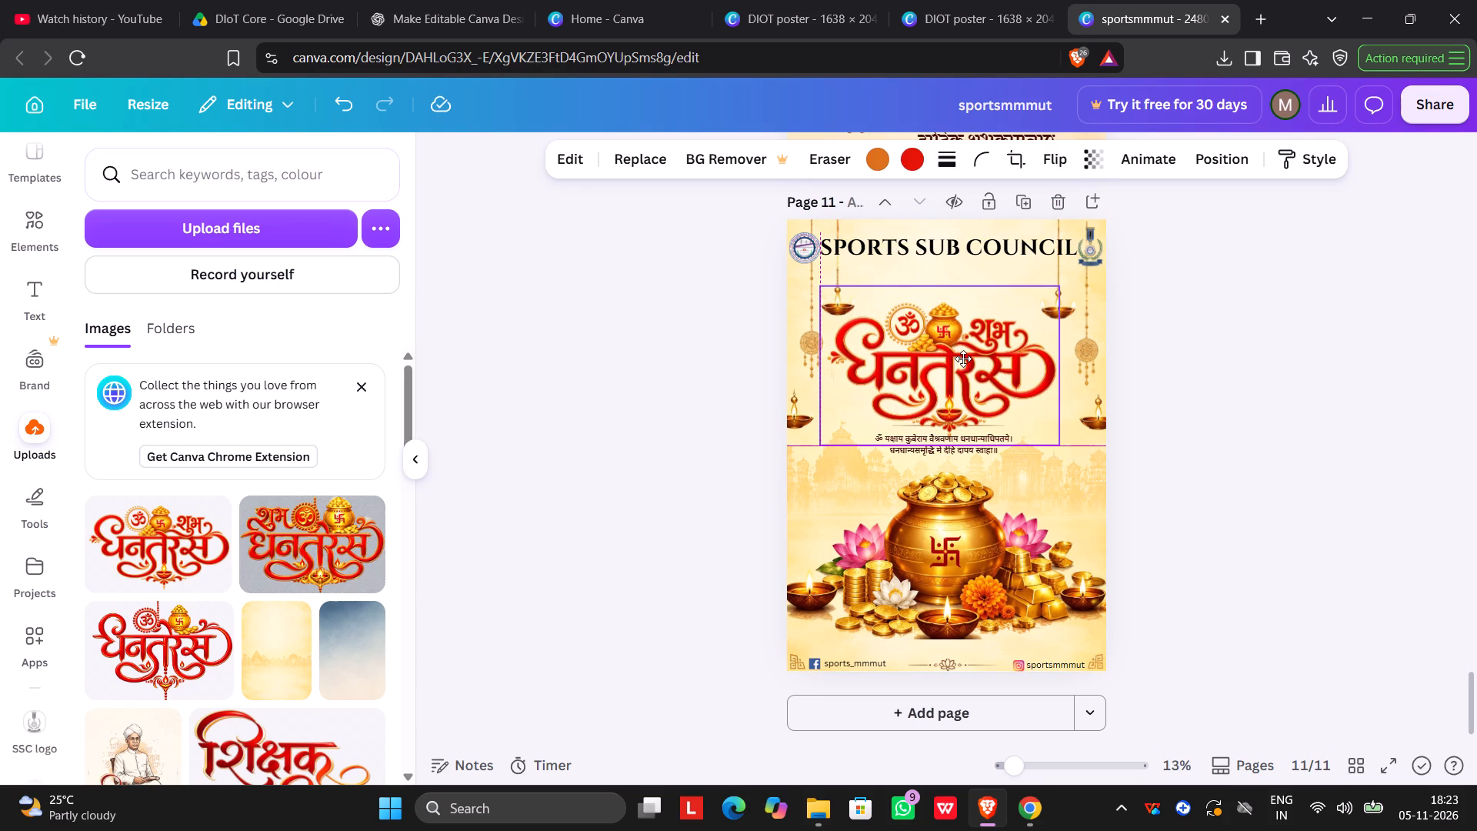
pyautogui.moveTo(963, 359); pyautogui.dragTo(963, 362)
pyautogui.moveTo(963, 362); pyautogui.dragTo(971, 343)
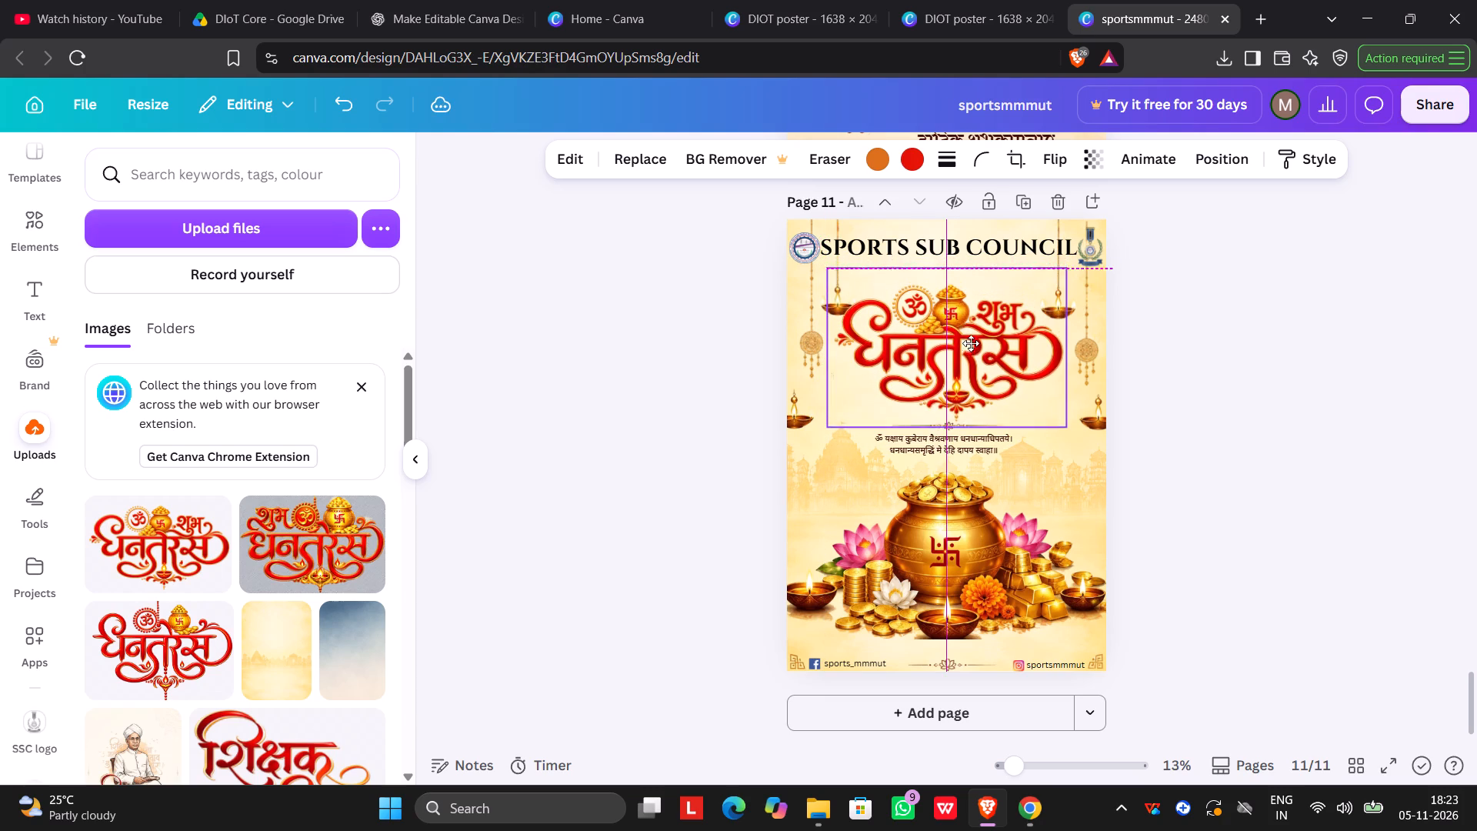
pyautogui.moveTo(971, 343); pyautogui.dragTo(971, 354)
# Shrink the शुभ धनतेरस calligraphy a little further and position it just above the ornamental divider over the verse.
pyautogui.moveTo(1066, 433); pyautogui.dragTo(1062, 423)
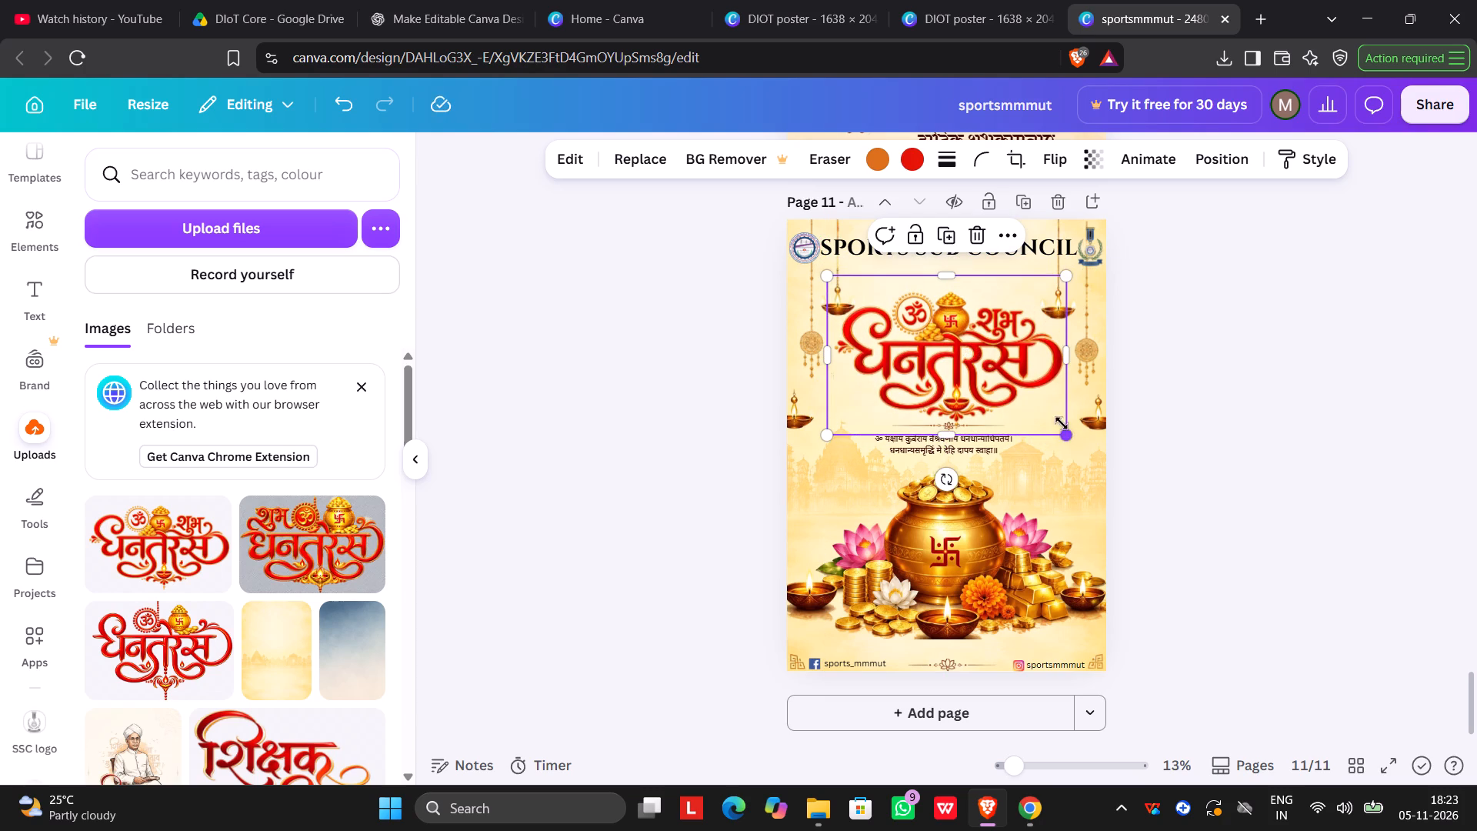
pyautogui.moveTo(1062, 423); pyautogui.dragTo(1044, 411)
pyautogui.moveTo(979, 360); pyautogui.dragTo(996, 369)
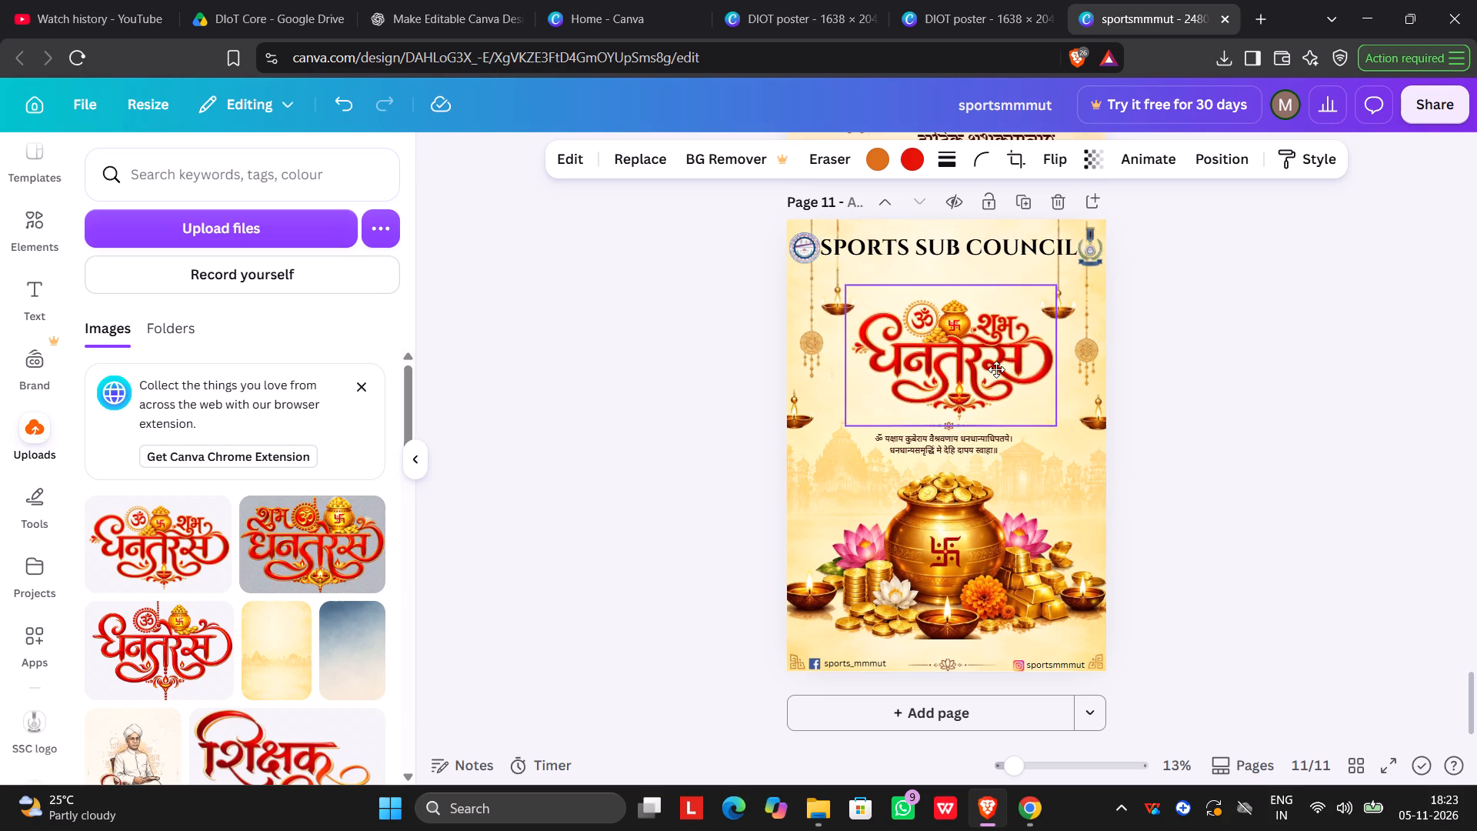
pyautogui.moveTo(996, 369); pyautogui.dragTo(985, 364)
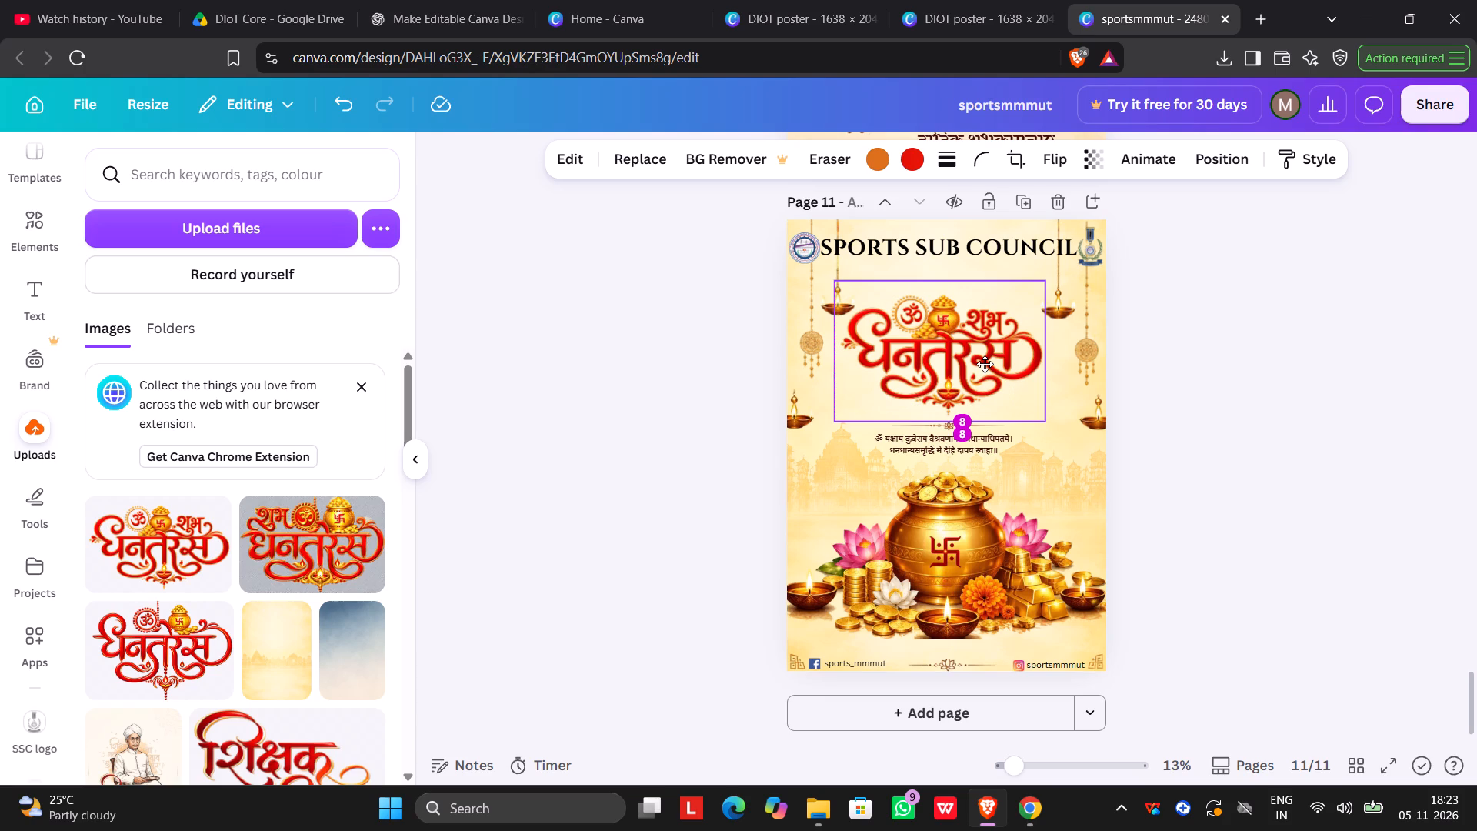
pyautogui.moveTo(985, 364); pyautogui.dragTo(993, 364)
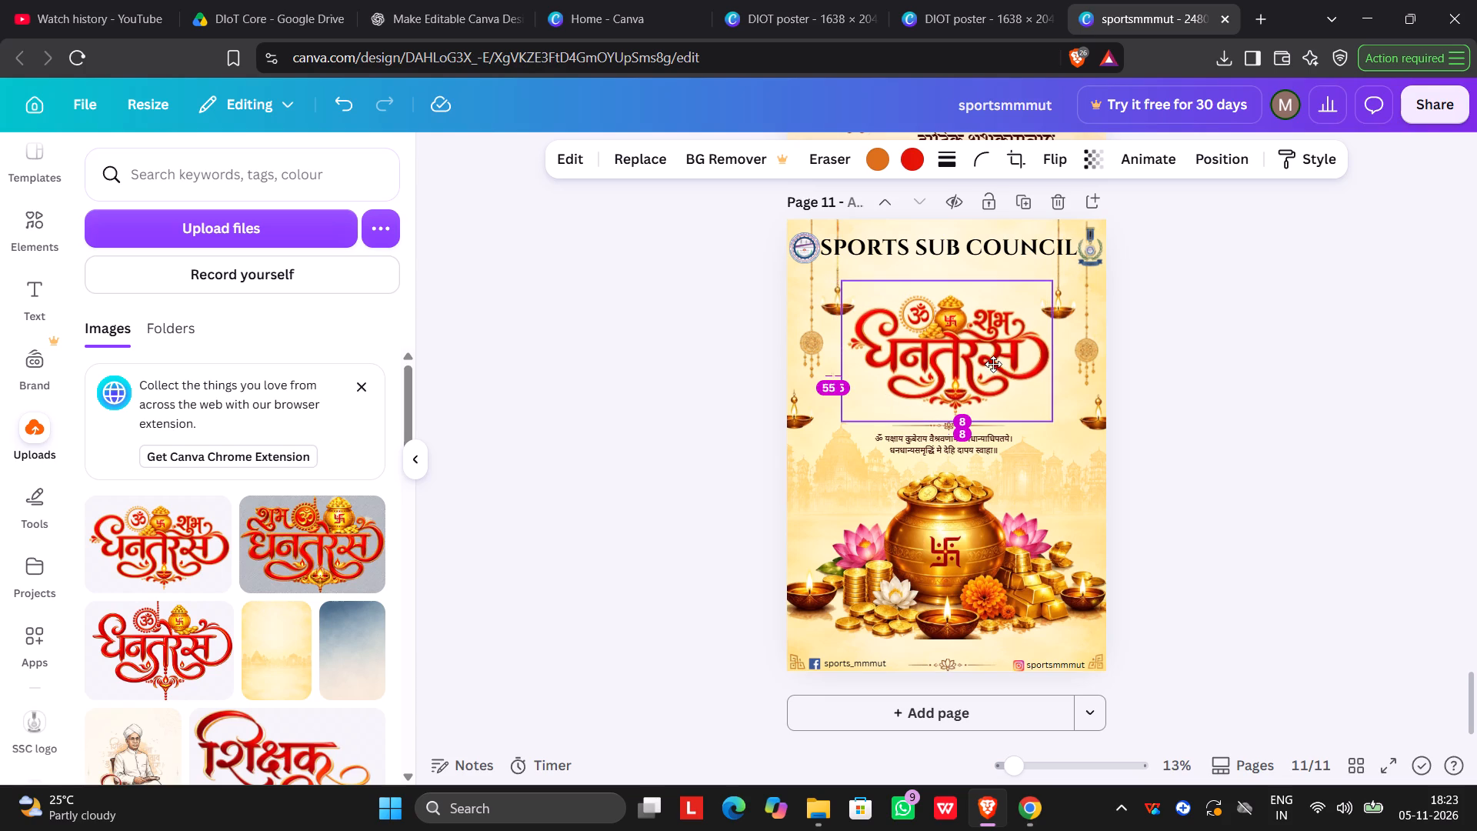
pyautogui.moveTo(993, 364); pyautogui.dragTo(995, 362)
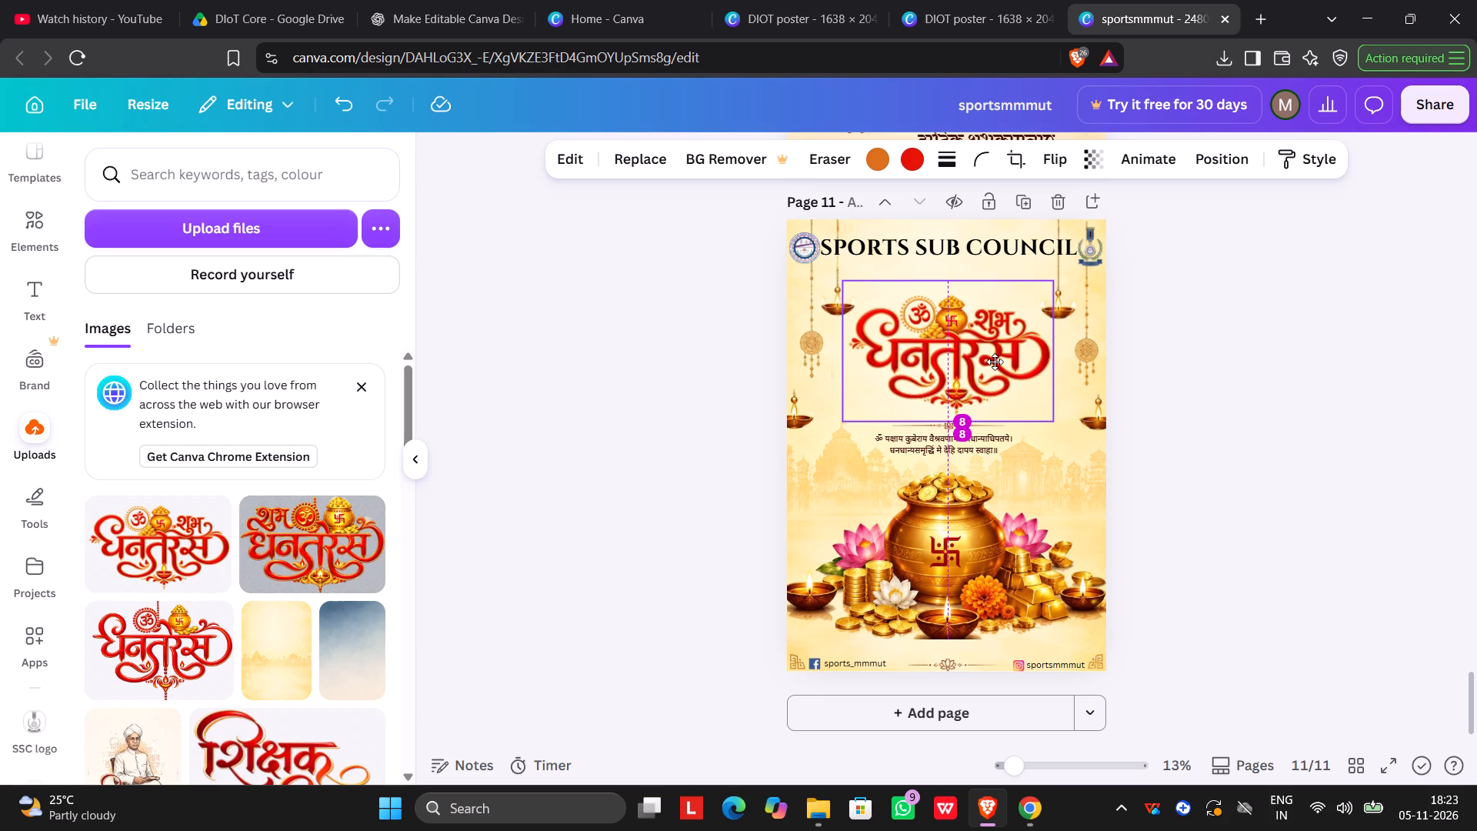
pyautogui.moveTo(995, 362); pyautogui.dragTo(989, 360)
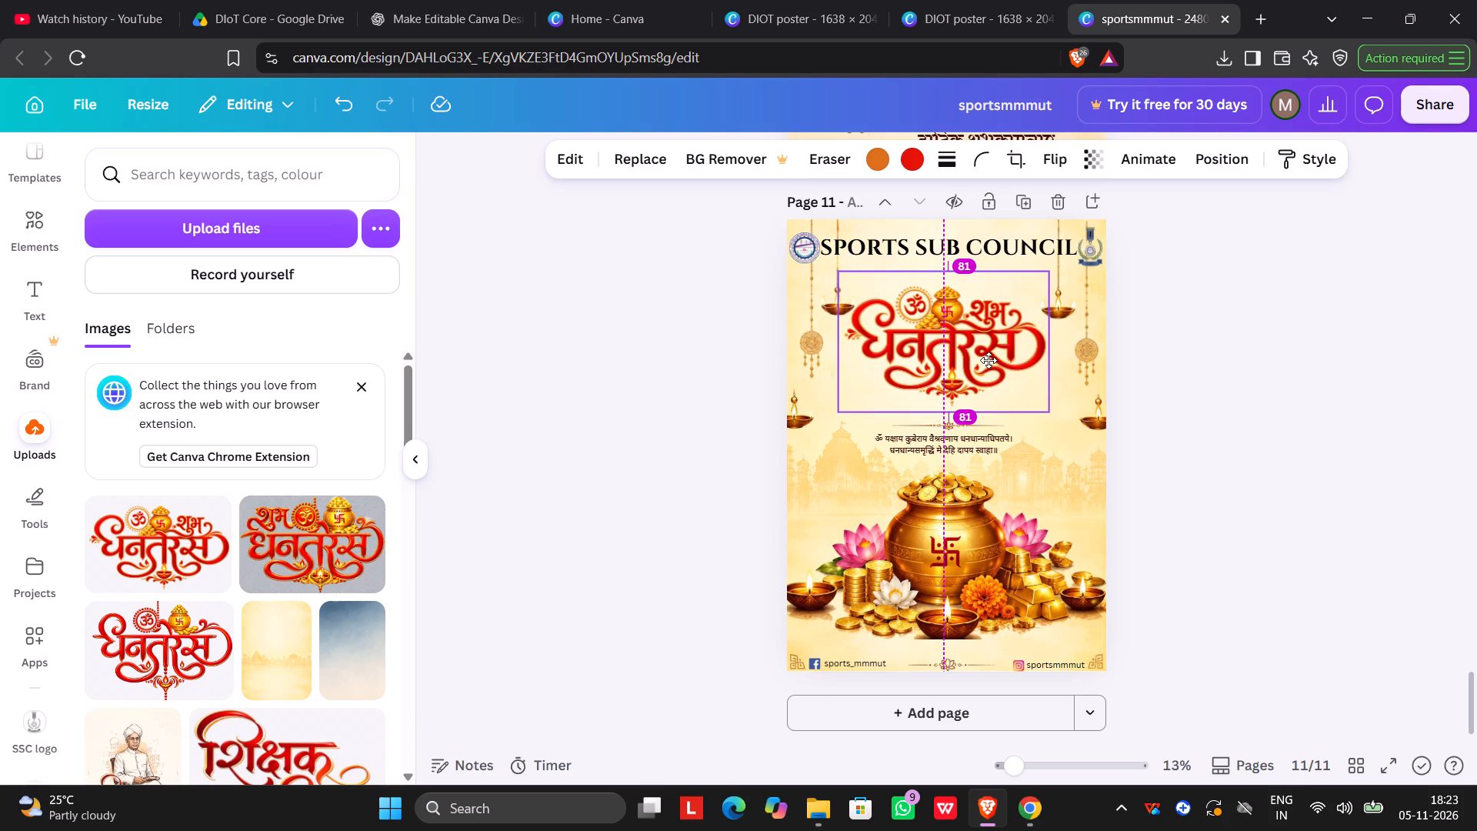
pyautogui.moveTo(989, 360); pyautogui.dragTo(987, 365)
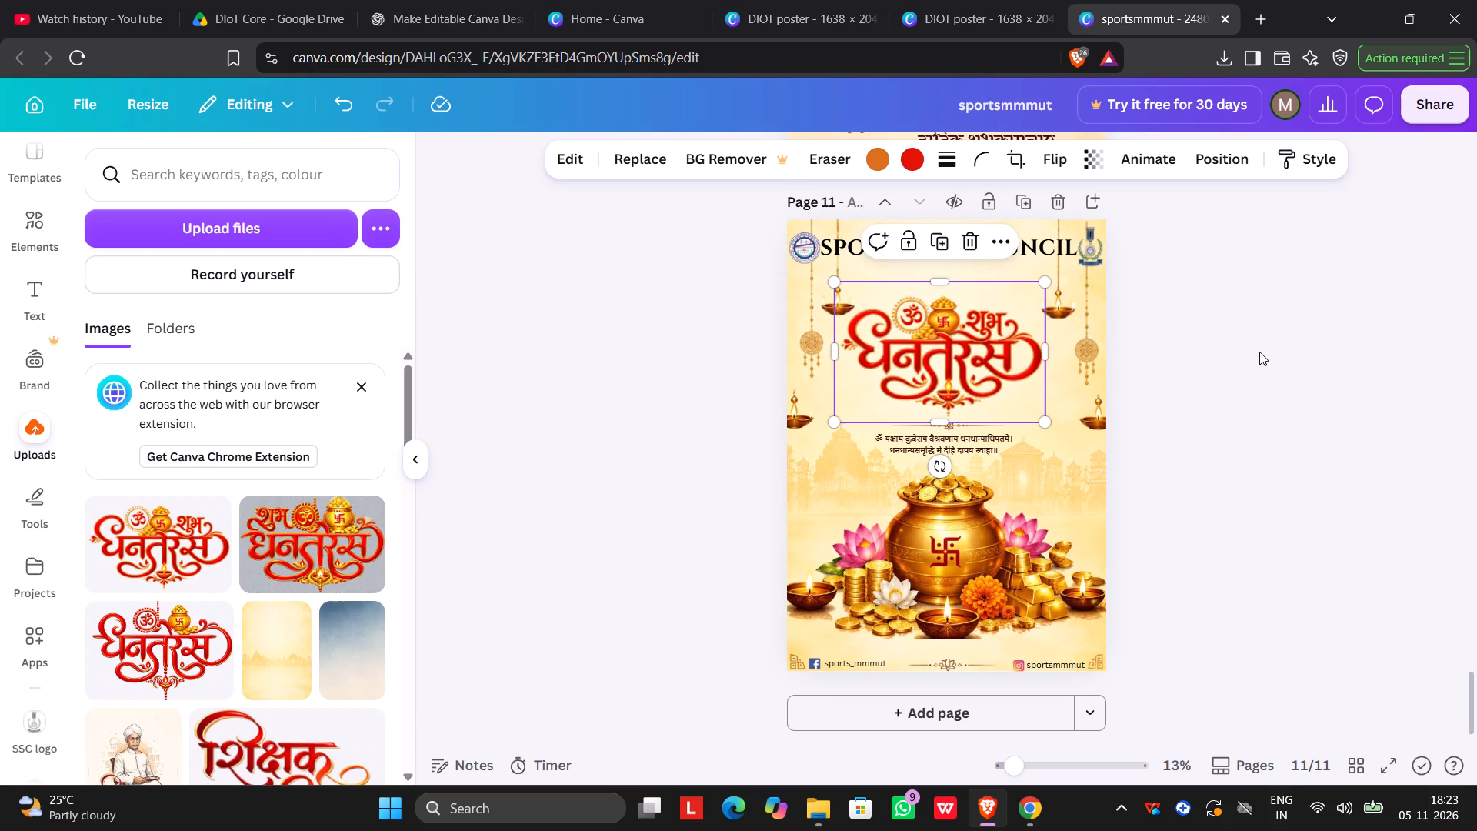
# Nudge the शुभ धनतेरस calligraphy slightly right until its frame is roughly centred across the page.
pyautogui.press('Right')
pyautogui.press('Right')
pyautogui.press('Right')
pyautogui.press('Right')
pyautogui.press('Right')
pyautogui.press('Right')
pyautogui.press('Right')
pyautogui.press('Right')
pyautogui.press('Right')
pyautogui.press('Right')
pyautogui.press('Right')
pyautogui.press('Right')
pyautogui.press('Right')
pyautogui.press('Right')
pyautogui.press('Right')
pyautogui.press('Right')
pyautogui.press('Right')
pyautogui.press('Right')
pyautogui.press('Right')
pyautogui.press('Right')
pyautogui.press('Right')
pyautogui.press('Right')
pyautogui.press('Right')
pyautogui.press('Right')
pyautogui.press('Right')
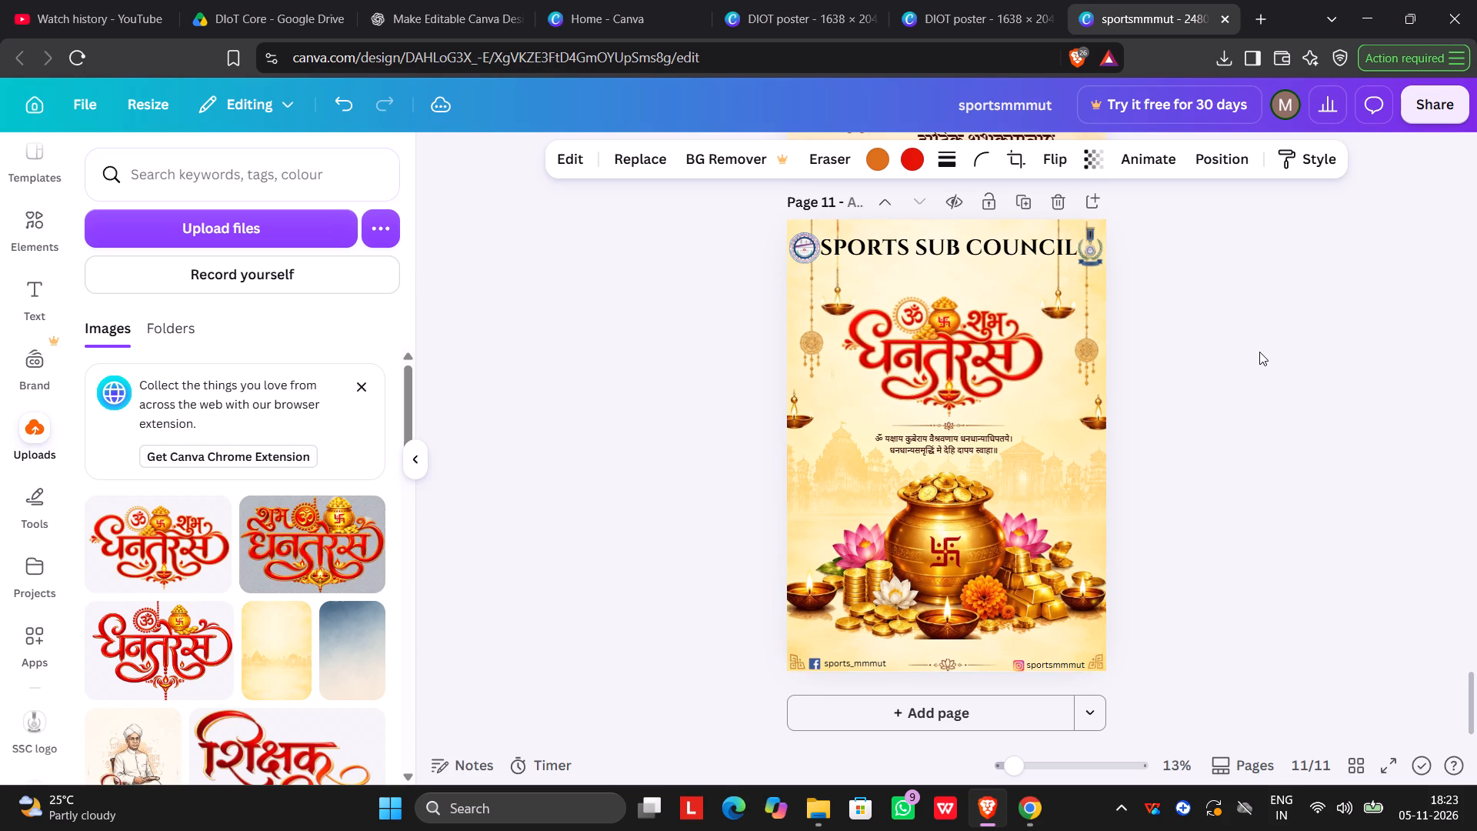
pyautogui.press('Left')
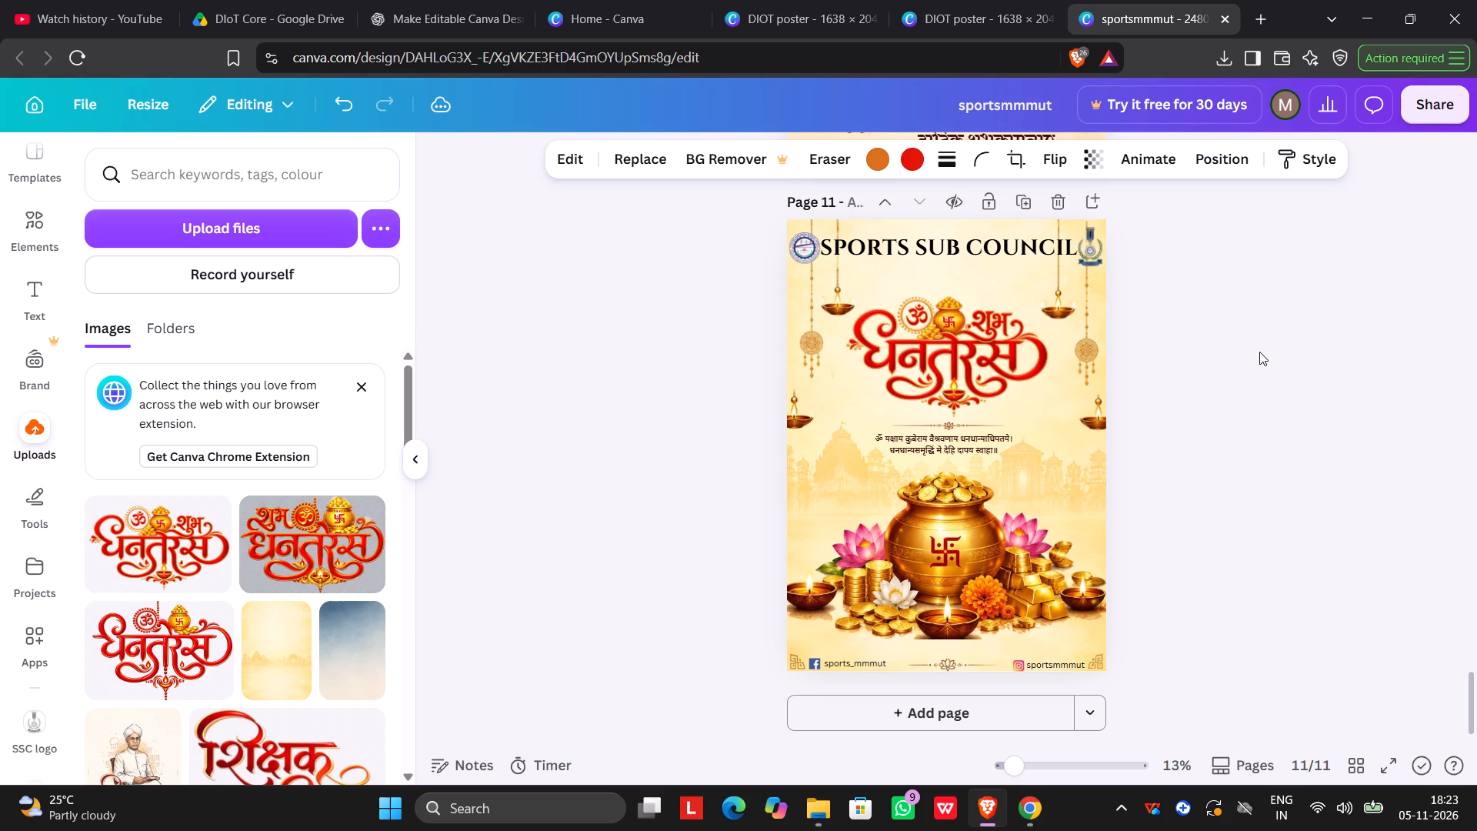
pyautogui.press('Left')
pyautogui.press('Left')
pyautogui.press('Left')
pyautogui.press('Left')
pyautogui.press('Left')
pyautogui.press('Right')
pyautogui.press('Left')
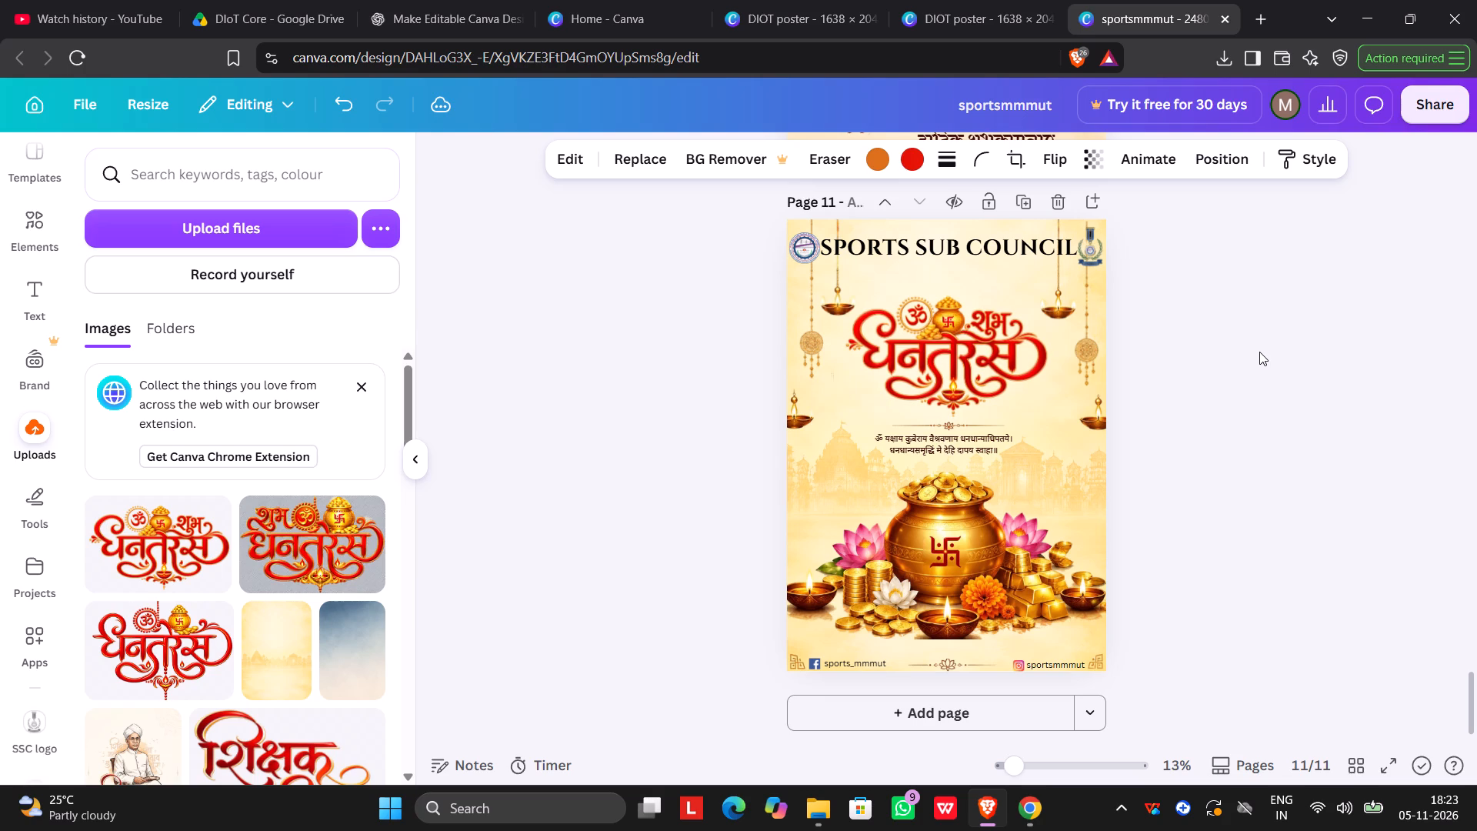
pyautogui.press('Right')
pyautogui.press('Right')
pyautogui.press('Right')
pyautogui.press('Right')
pyautogui.press('Right')
pyautogui.press('Right')
pyautogui.press('Right')
pyautogui.press('Right')
pyautogui.press('Right')
pyautogui.press('Right')
pyautogui.press('Right')
pyautogui.press('Right')
pyautogui.press('Right')
pyautogui.press('Right')
pyautogui.press('Right')
pyautogui.press('Right')
pyautogui.press('Right')
pyautogui.press('Right')
pyautogui.press('Right')
pyautogui.press('Right')
pyautogui.press('Right')
pyautogui.press('Right')
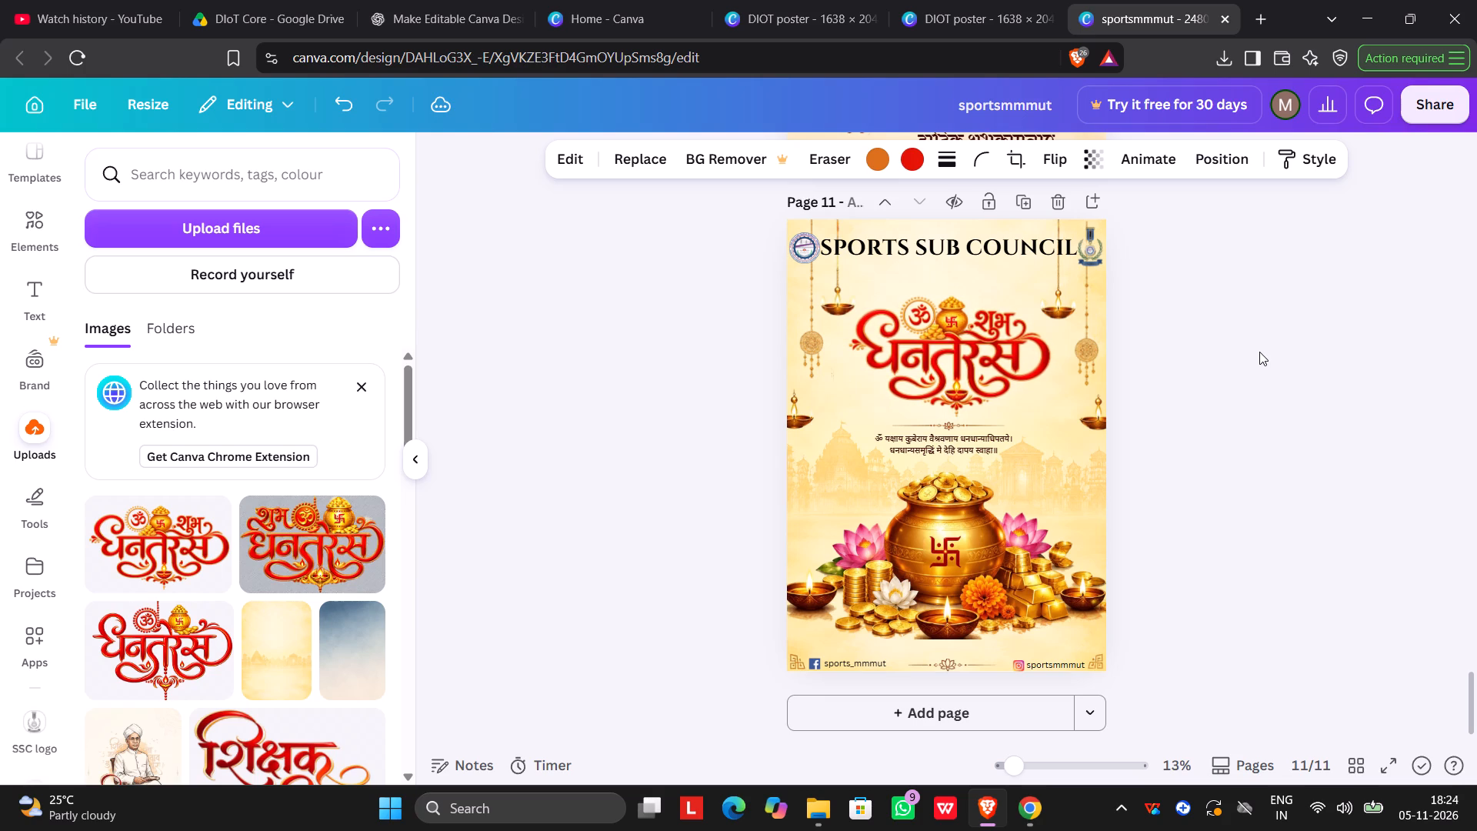
pyautogui.press('Right')
pyautogui.press('Right')
pyautogui.press('Right')
pyautogui.press('Right')
pyautogui.press('Right')
pyautogui.press('Left')
pyautogui.press('Left')
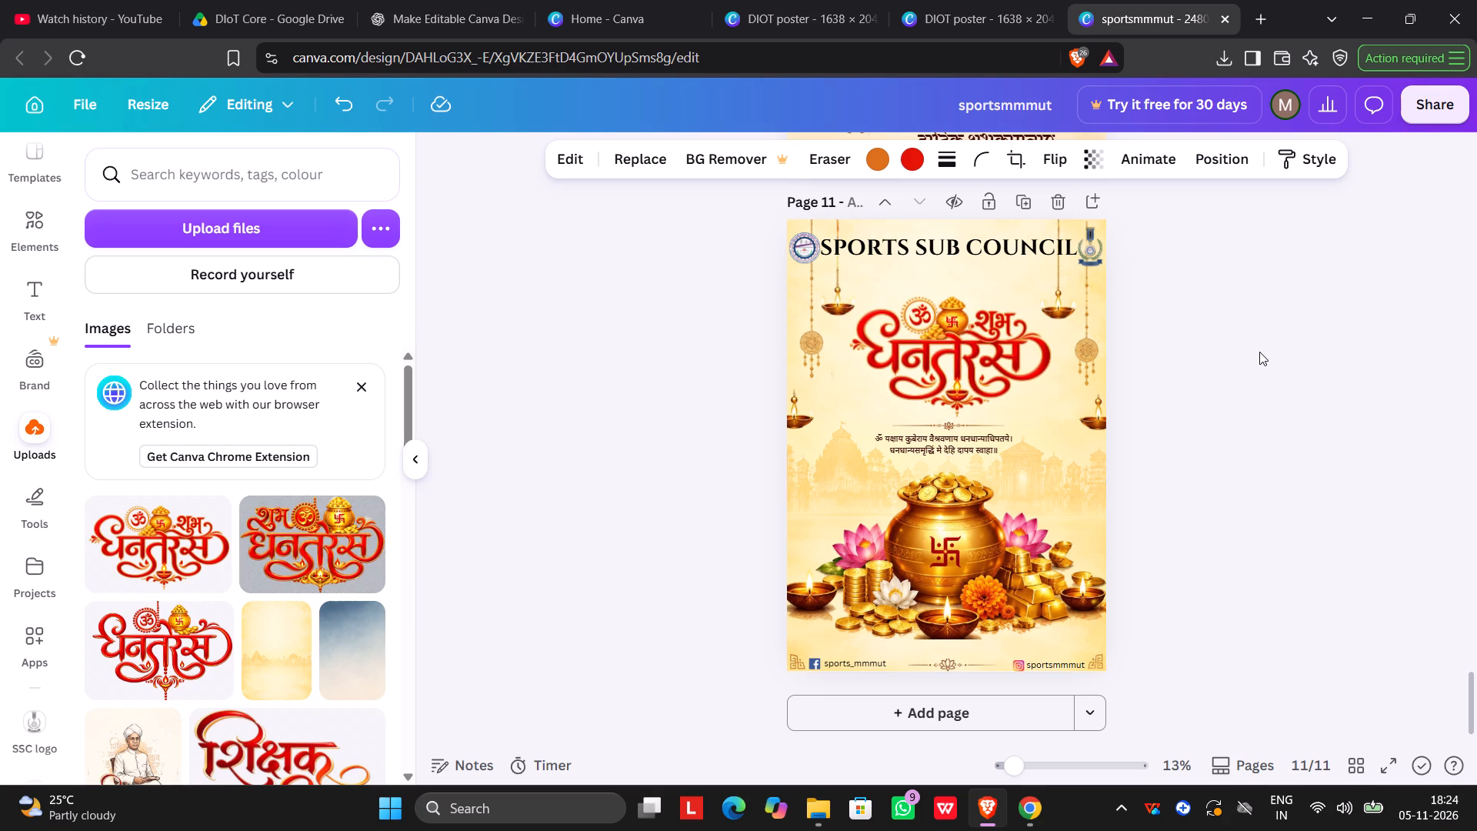
pyautogui.press('Left')
pyautogui.press('Left')
pyautogui.press('Left')
pyautogui.press('Right')
pyautogui.press('Right')
pyautogui.press('Right')
pyautogui.press('Right')
pyautogui.press('Right')
pyautogui.press('Right')
pyautogui.press('Right')
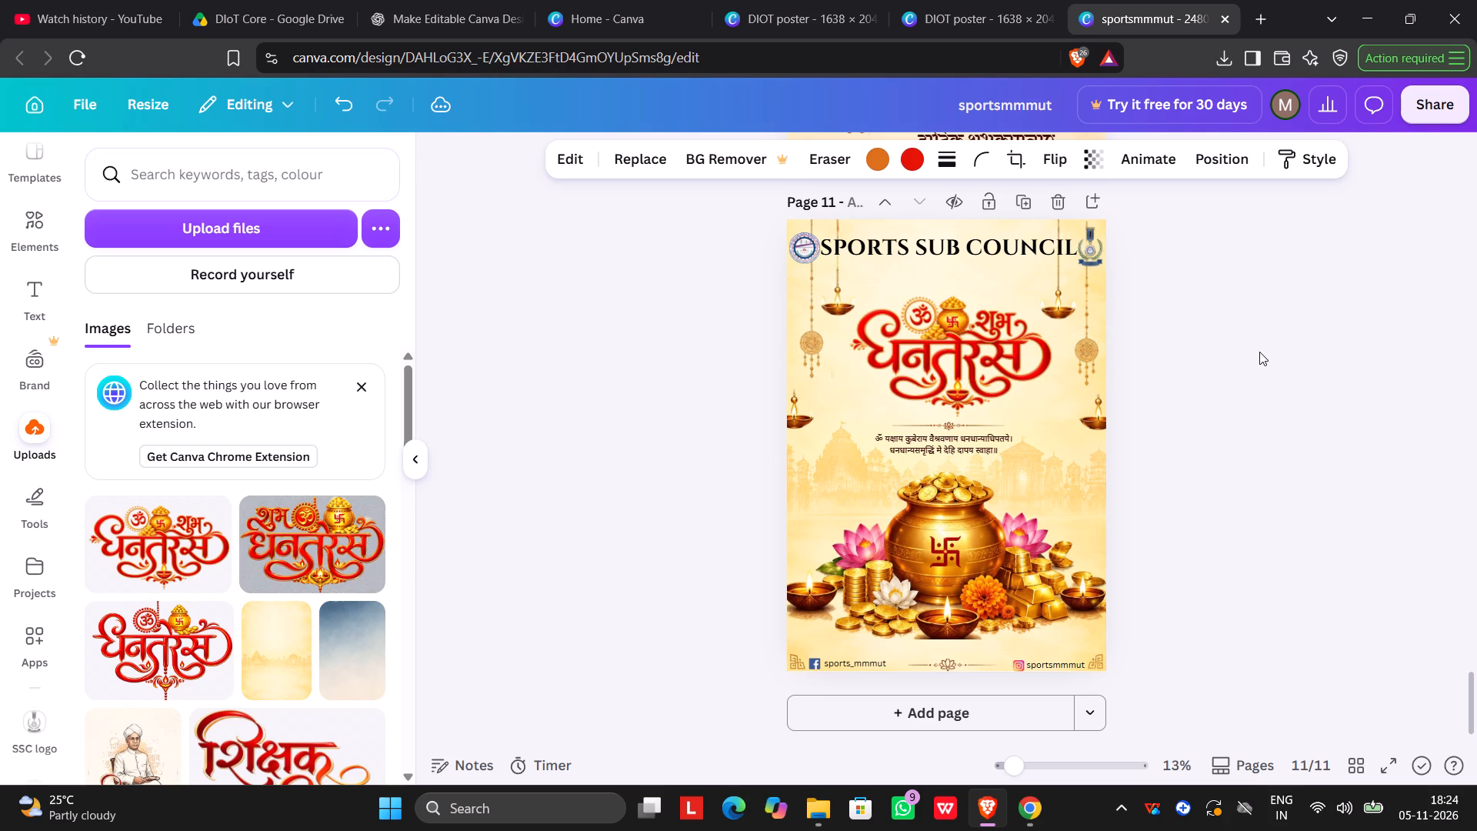
pyautogui.press('Left')
pyautogui.press('Right')
pyautogui.press('Right')
pyautogui.press('Right')
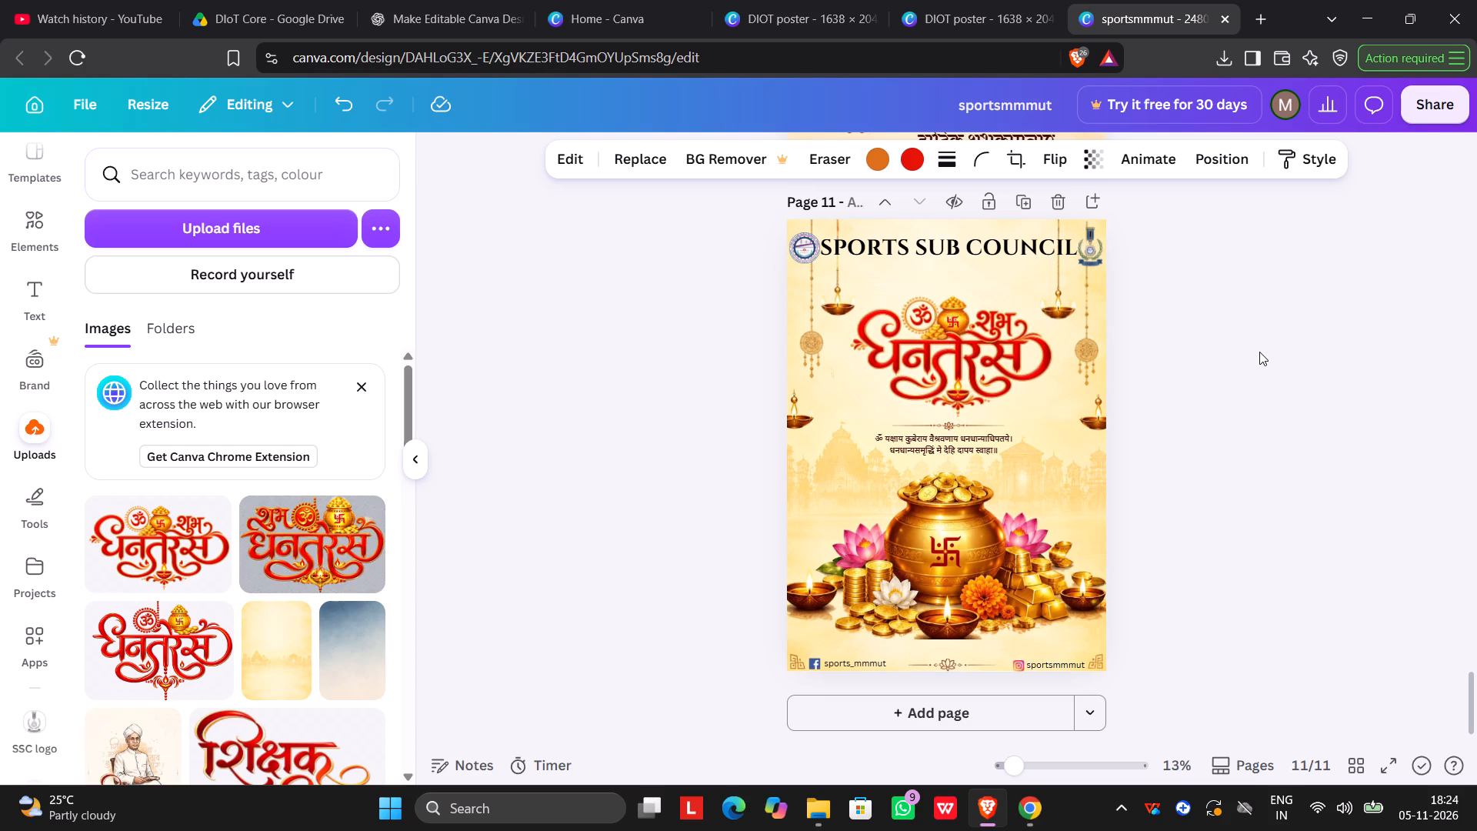
pyautogui.press('Right')
pyautogui.press('Right')
pyautogui.press('Right')
pyautogui.press('Left')
pyautogui.press('Left')
pyautogui.press('Left')
pyautogui.press('Left')
pyautogui.press('Left')
pyautogui.press('Left')
pyautogui.press('Left')
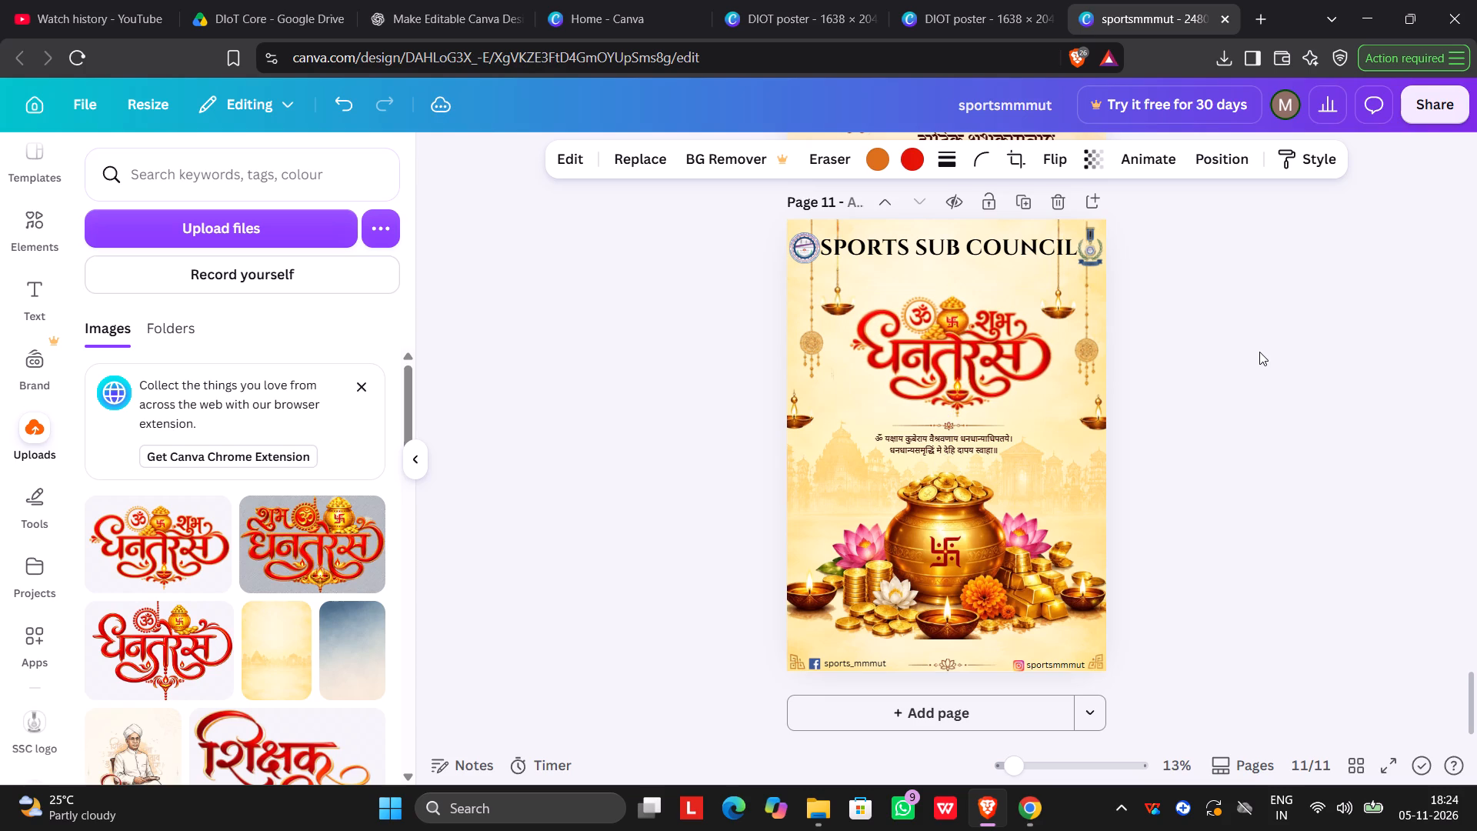
pyautogui.press('Right')
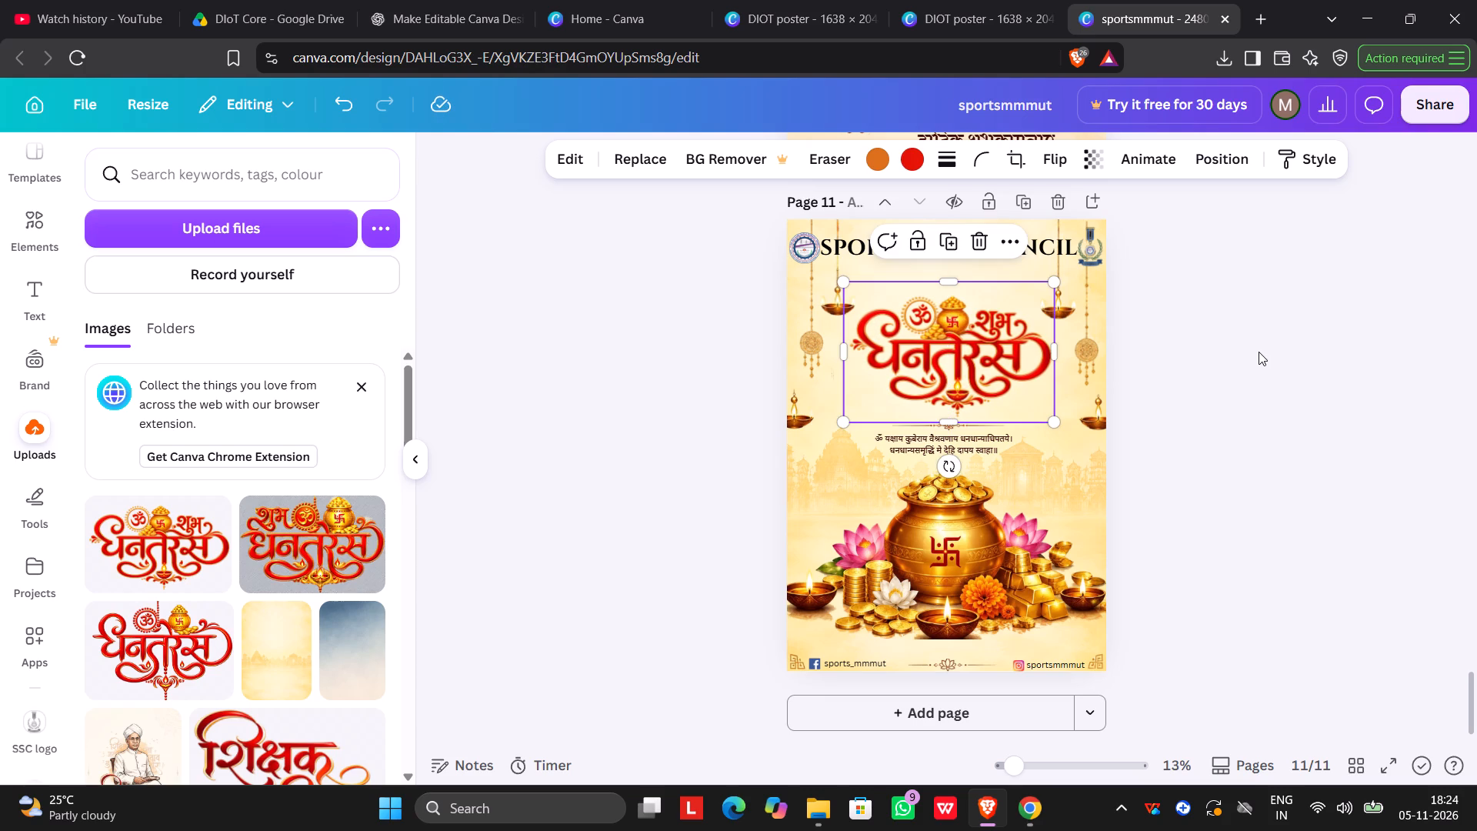
pyautogui.click(1309, 355)
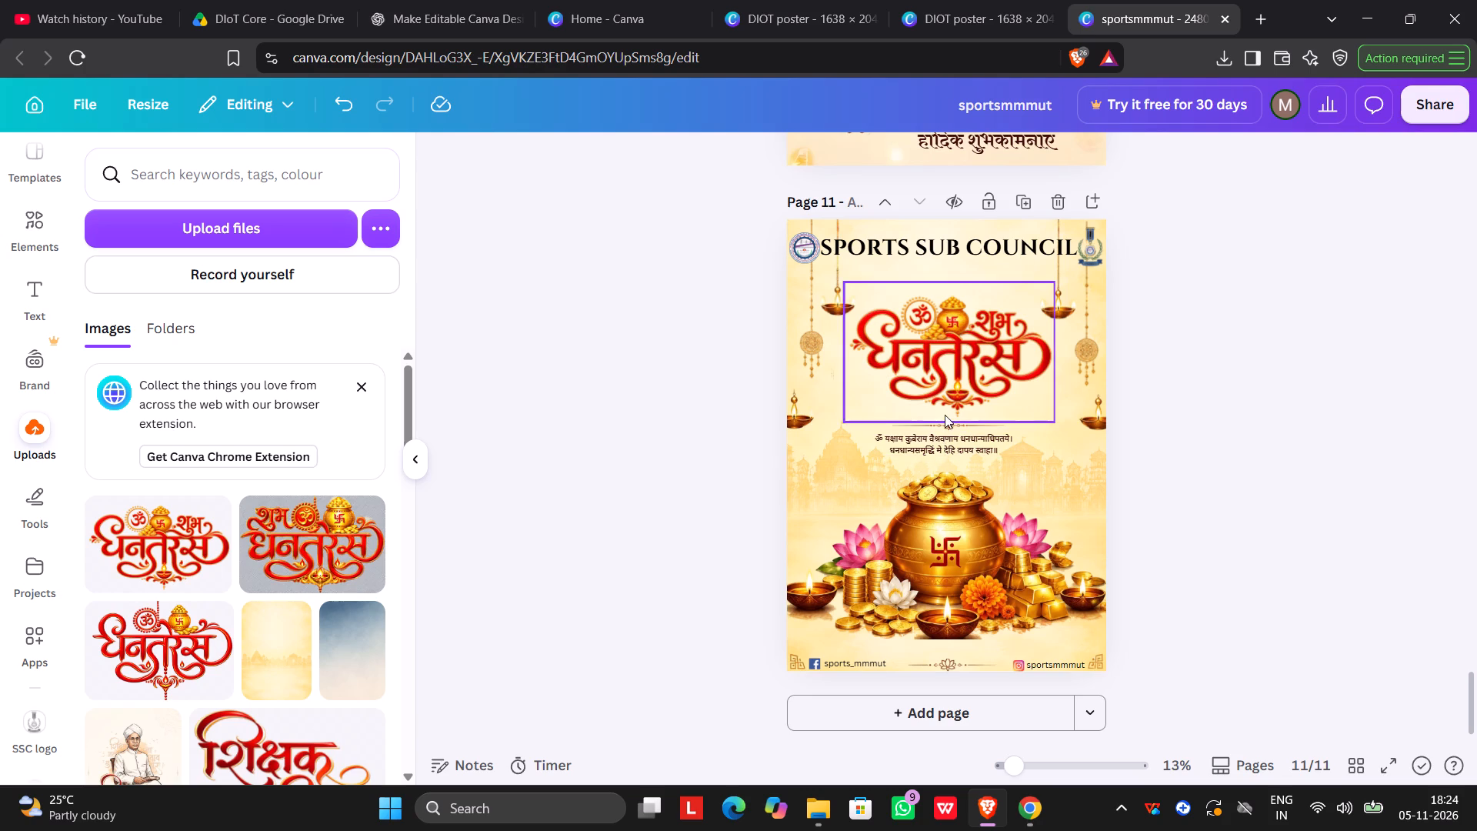
# Nudge the small ornamental divider above the Sanskrit verse right so its centre ornament sits beneath the calligraphy's lamp.
pyautogui.click(959, 429)
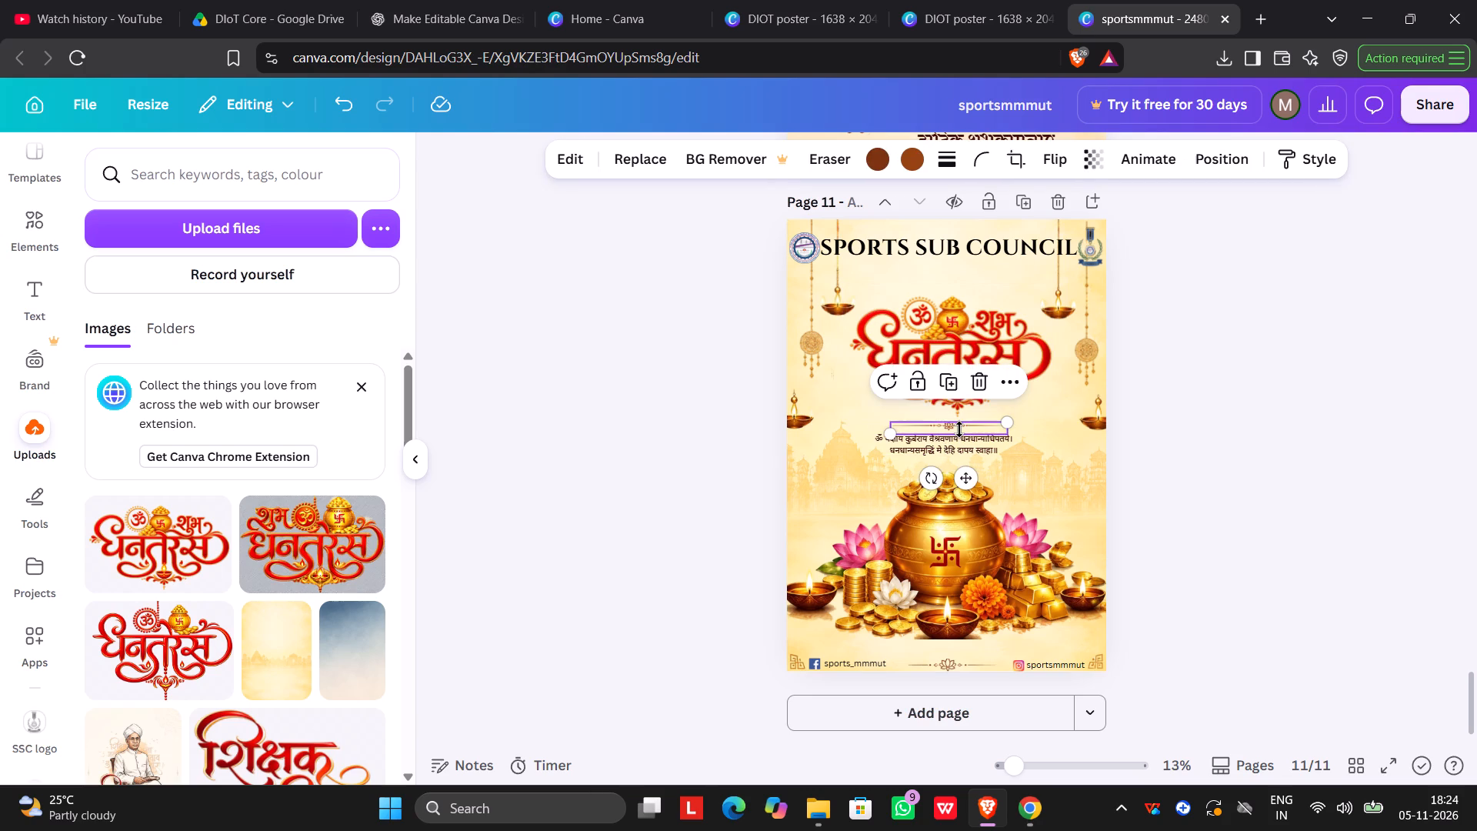
pyautogui.press('Right')
pyautogui.press('Right')
pyautogui.press('Right')
pyautogui.press('Right')
pyautogui.press('Right')
pyautogui.press('Right')
pyautogui.press('Right')
pyautogui.press('Right')
pyautogui.press('Right')
pyautogui.press('Right')
pyautogui.press('Right')
pyautogui.press('Right')
pyautogui.press('Right')
pyautogui.press('Right')
pyautogui.press('Right')
pyautogui.press('Right')
pyautogui.press('Right')
pyautogui.press('Right')
pyautogui.press('Right')
pyautogui.press('Right')
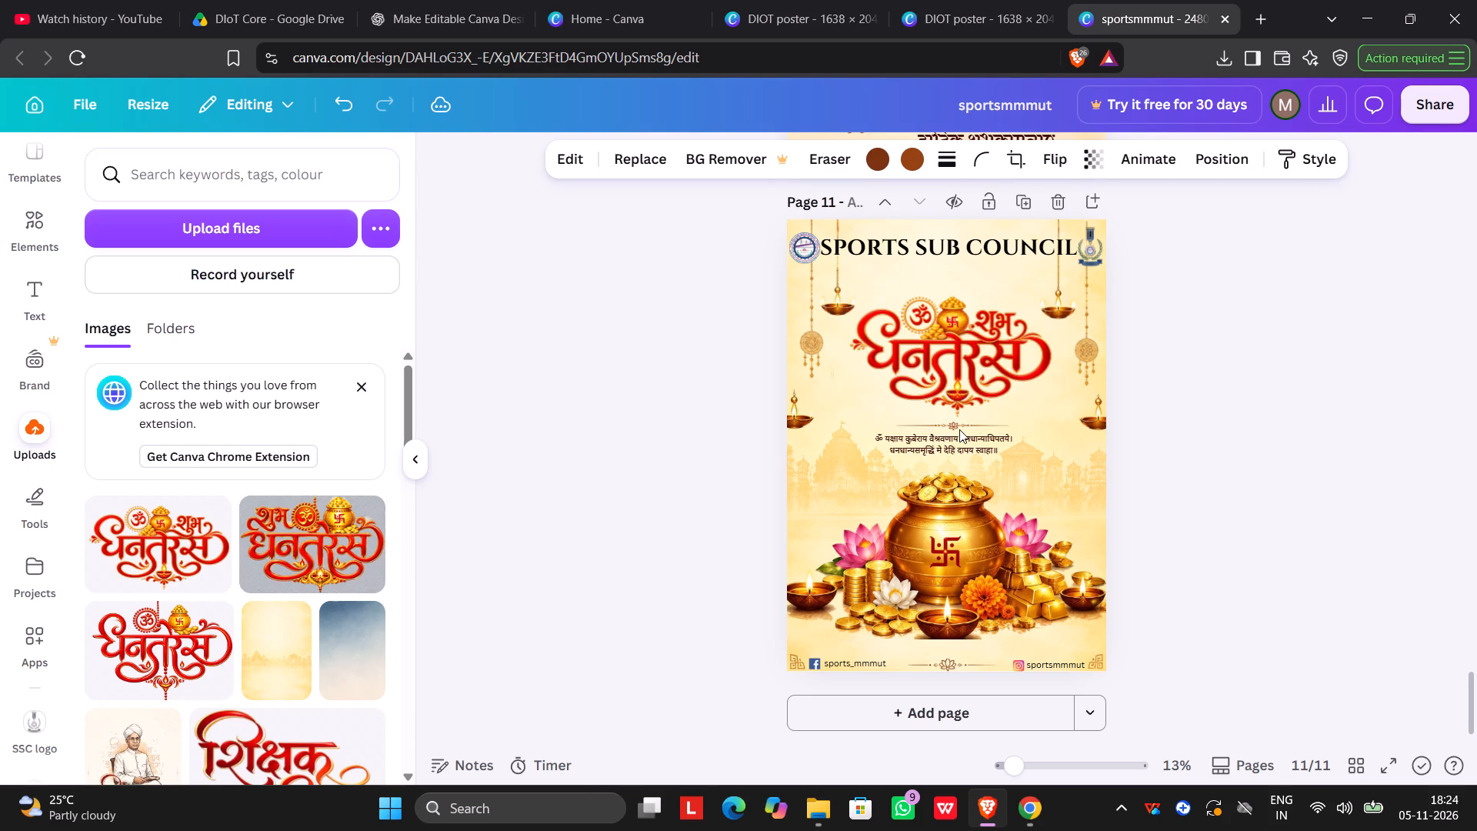
pyautogui.press('Right')
pyautogui.press('Right')
pyautogui.press('Right')
pyautogui.press('Right')
pyautogui.press('Right')
pyautogui.press('Right')
pyautogui.press('Right')
pyautogui.press('Right')
pyautogui.press('Right')
pyautogui.press('Right')
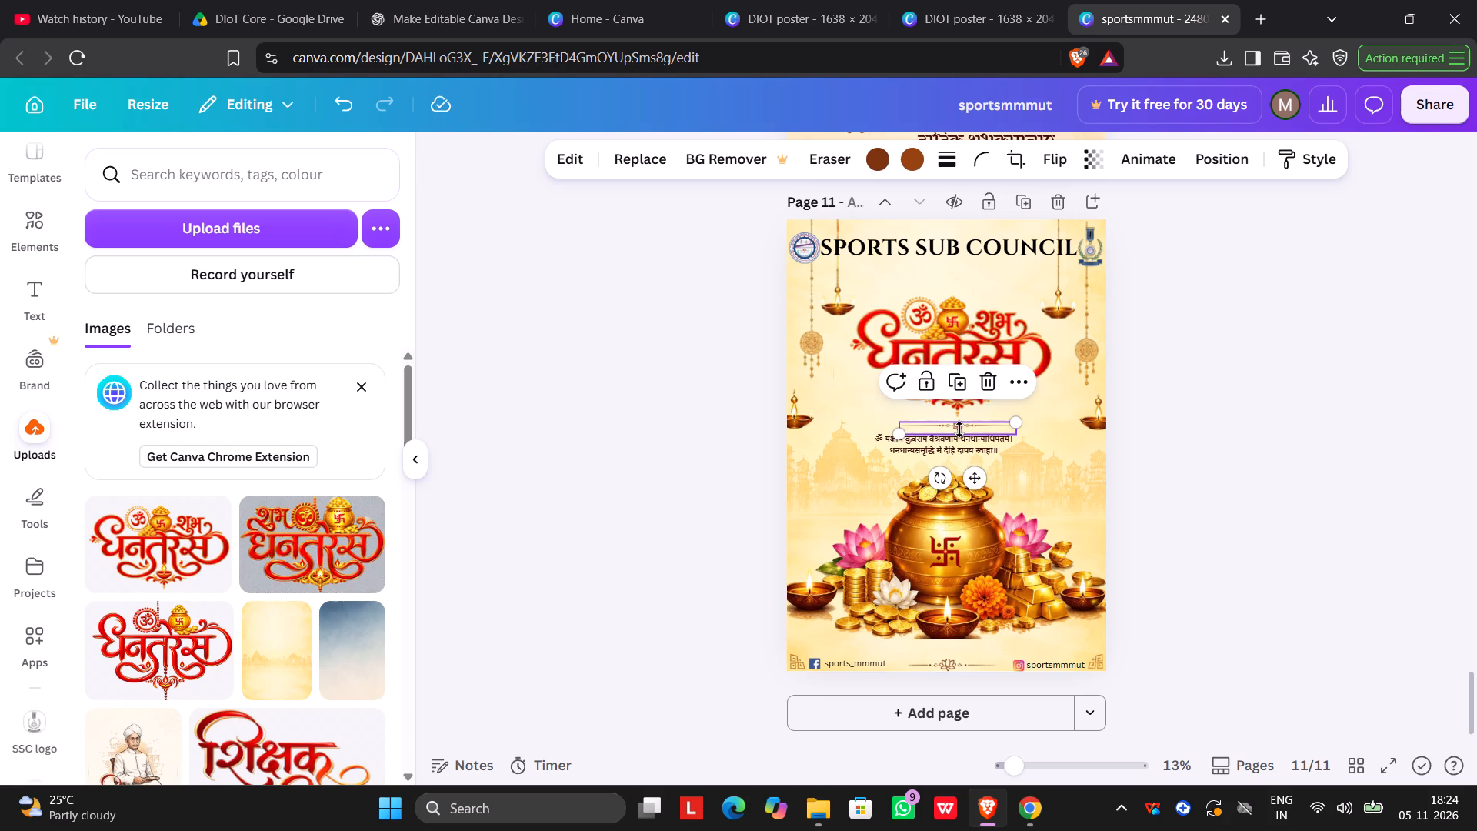
pyautogui.click(1280, 428)
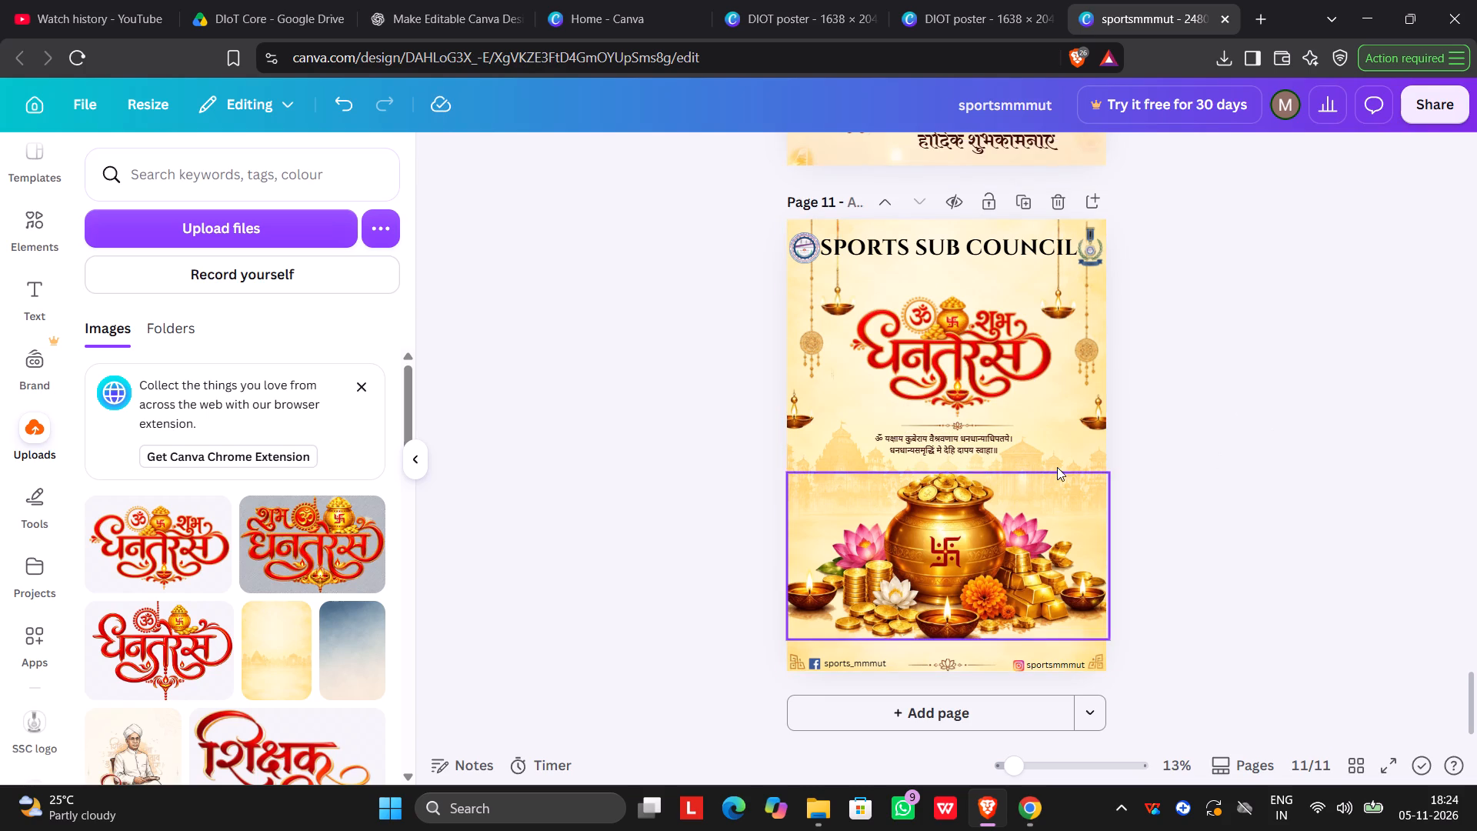
pyautogui.click(947, 440)
pyautogui.press('Down')
pyautogui.press('Down')
pyautogui.press('Down')
pyautogui.press('Down')
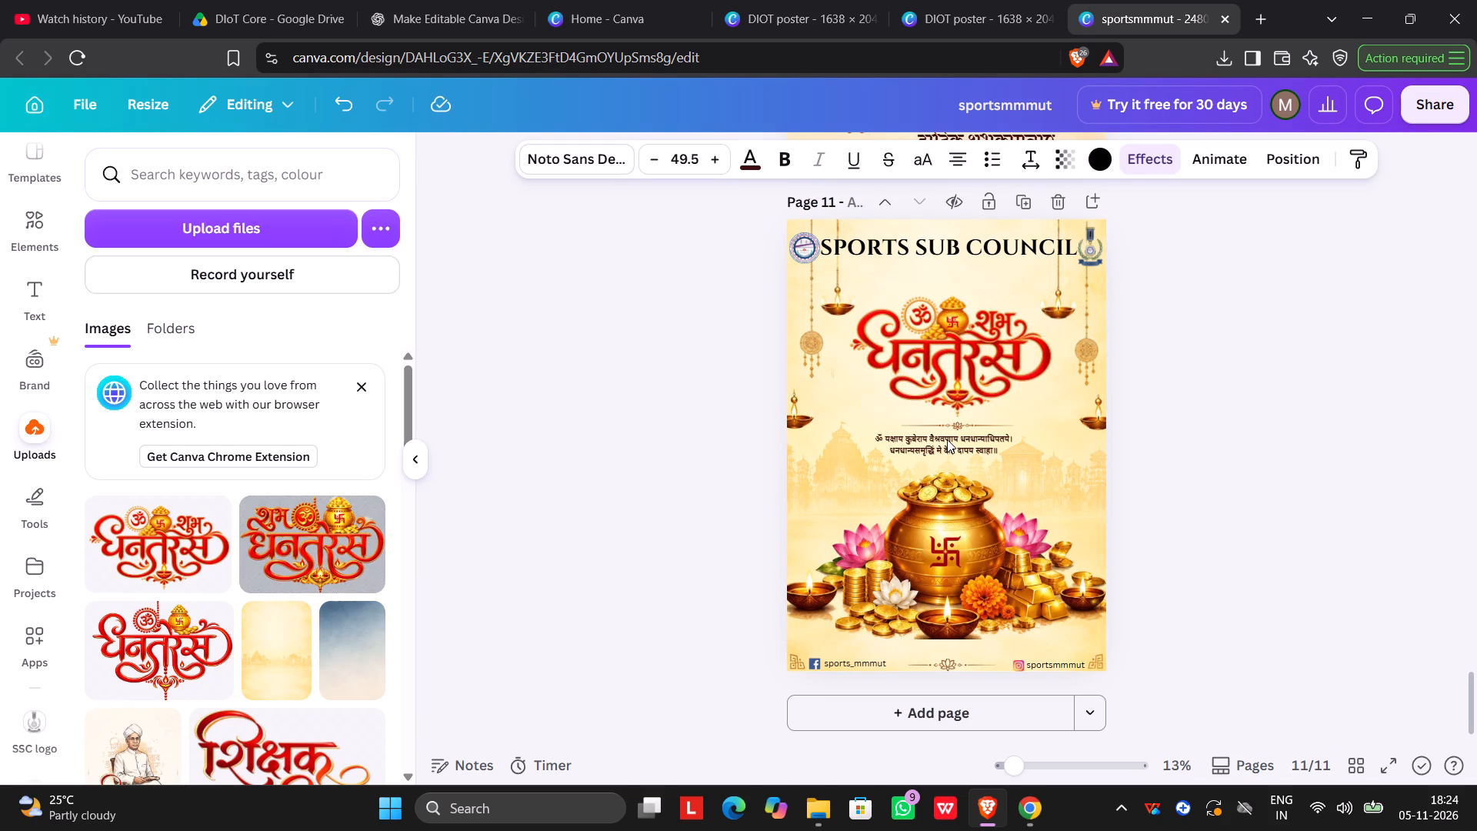
pyautogui.press('Down')
pyautogui.press('Up')
pyautogui.press('Right')
pyautogui.press('Right')
pyautogui.press('Right')
pyautogui.press('Right')
pyautogui.press('Right')
pyautogui.press('Right')
pyautogui.press('Right')
pyautogui.press('Right')
pyautogui.press('Right')
pyautogui.press('Right')
pyautogui.press('Right')
pyautogui.press('Right')
pyautogui.press('Right')
pyautogui.press('Right')
pyautogui.press('Right')
pyautogui.press('Right')
pyautogui.press('Right')
pyautogui.press('Right')
pyautogui.press('Right')
pyautogui.press('Right')
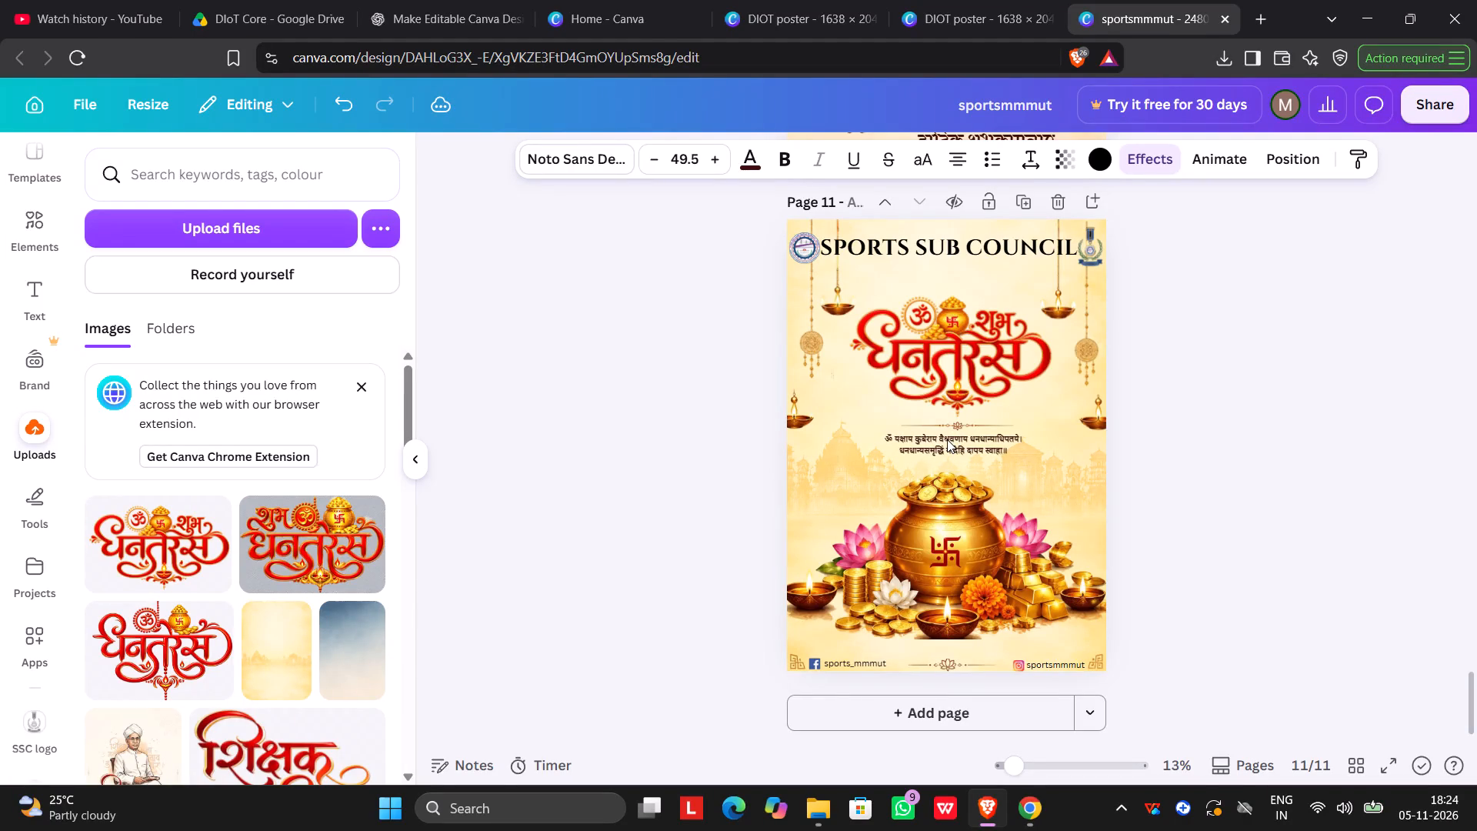
pyautogui.press('Right')
pyautogui.press('Right')
pyautogui.press('Right')
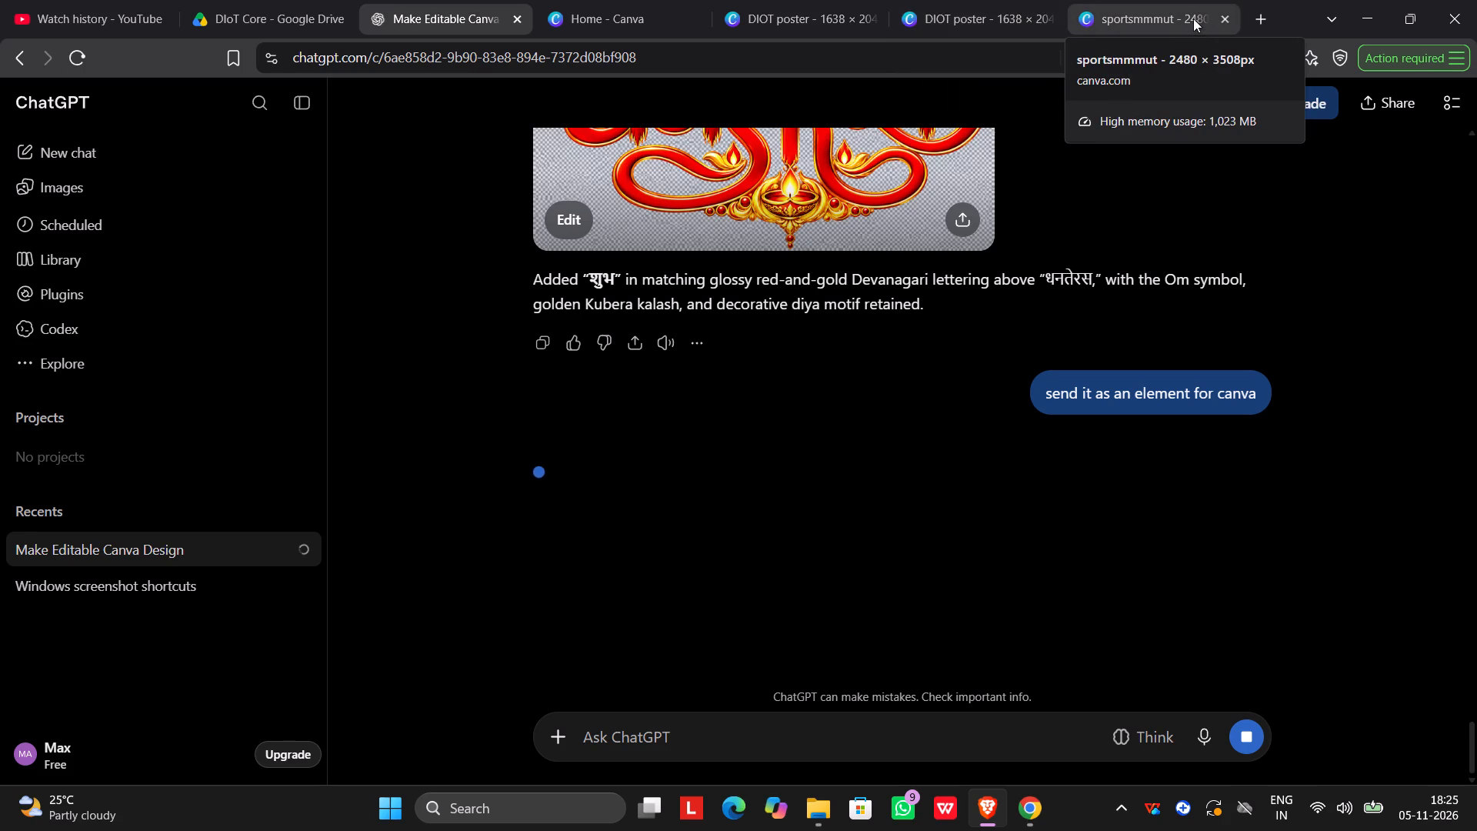
# Return to the sportsmmmut design and browse the ready-made font combinations for a text style suited to the Dhanteras poster.
pyautogui.click(1145, 15)
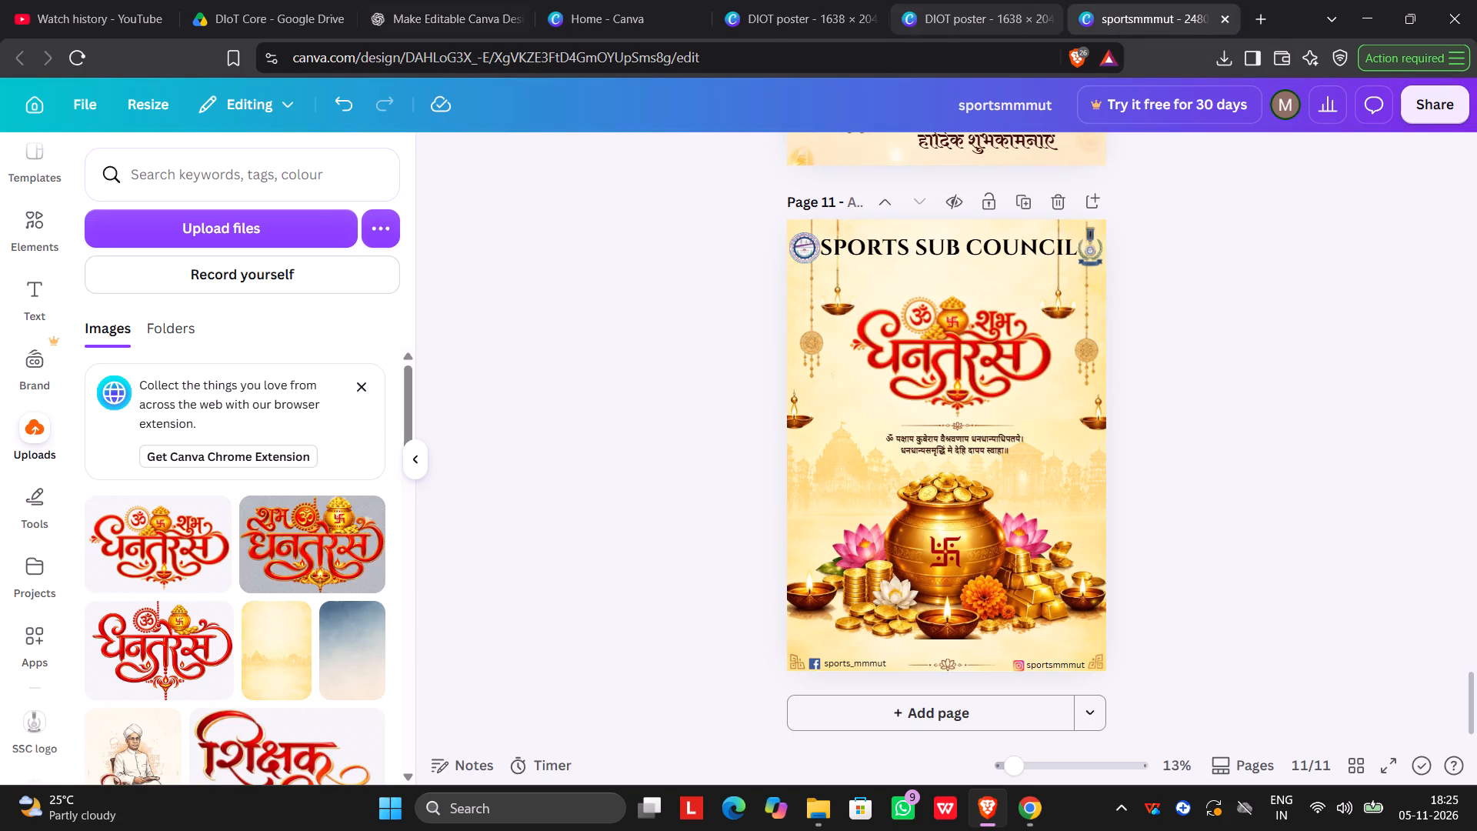
pyautogui.click(36, 290)
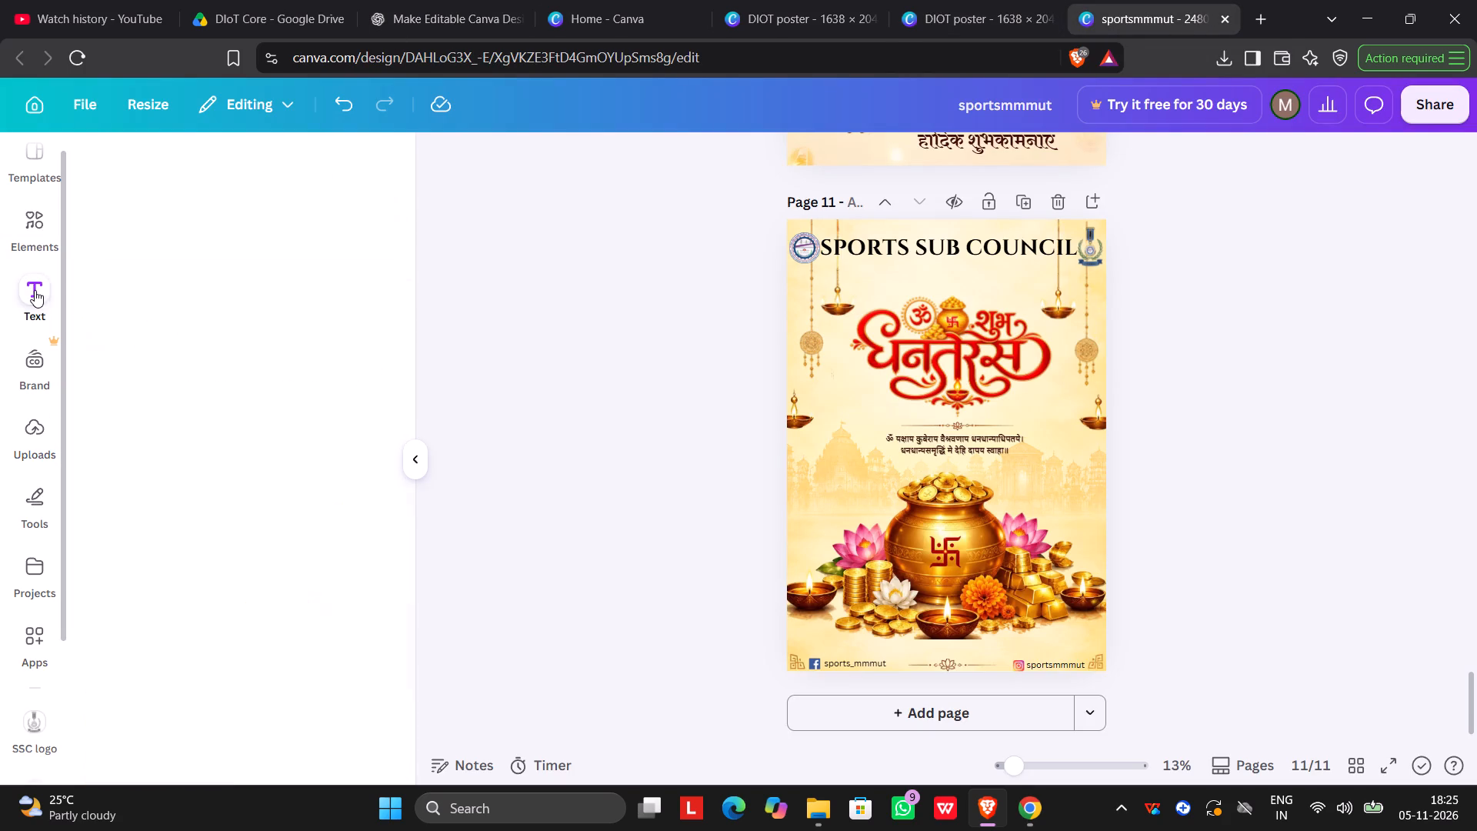
pyautogui.scroll(-6, 211, 432)
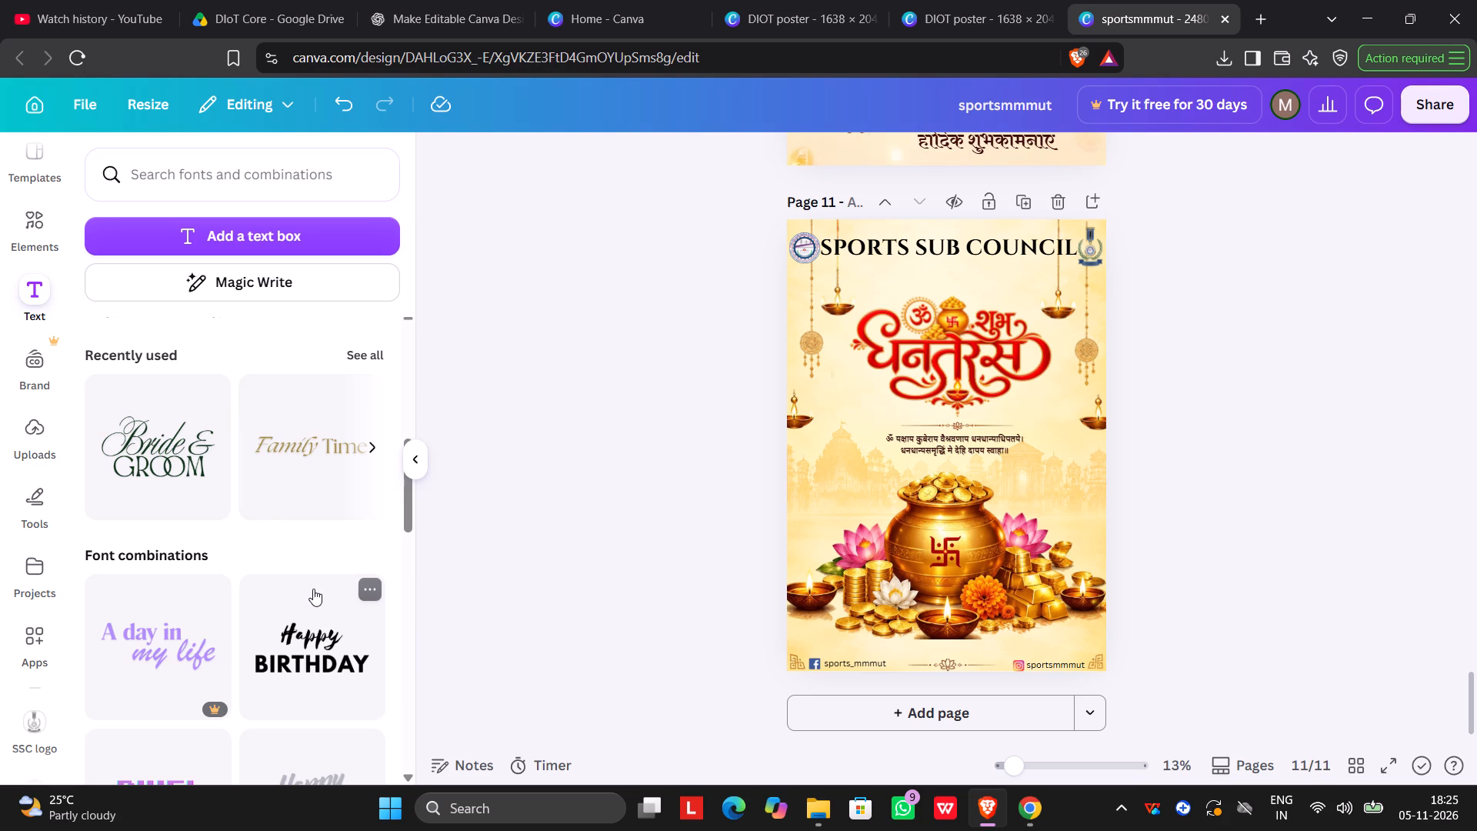
pyautogui.scroll(-5, 313, 589)
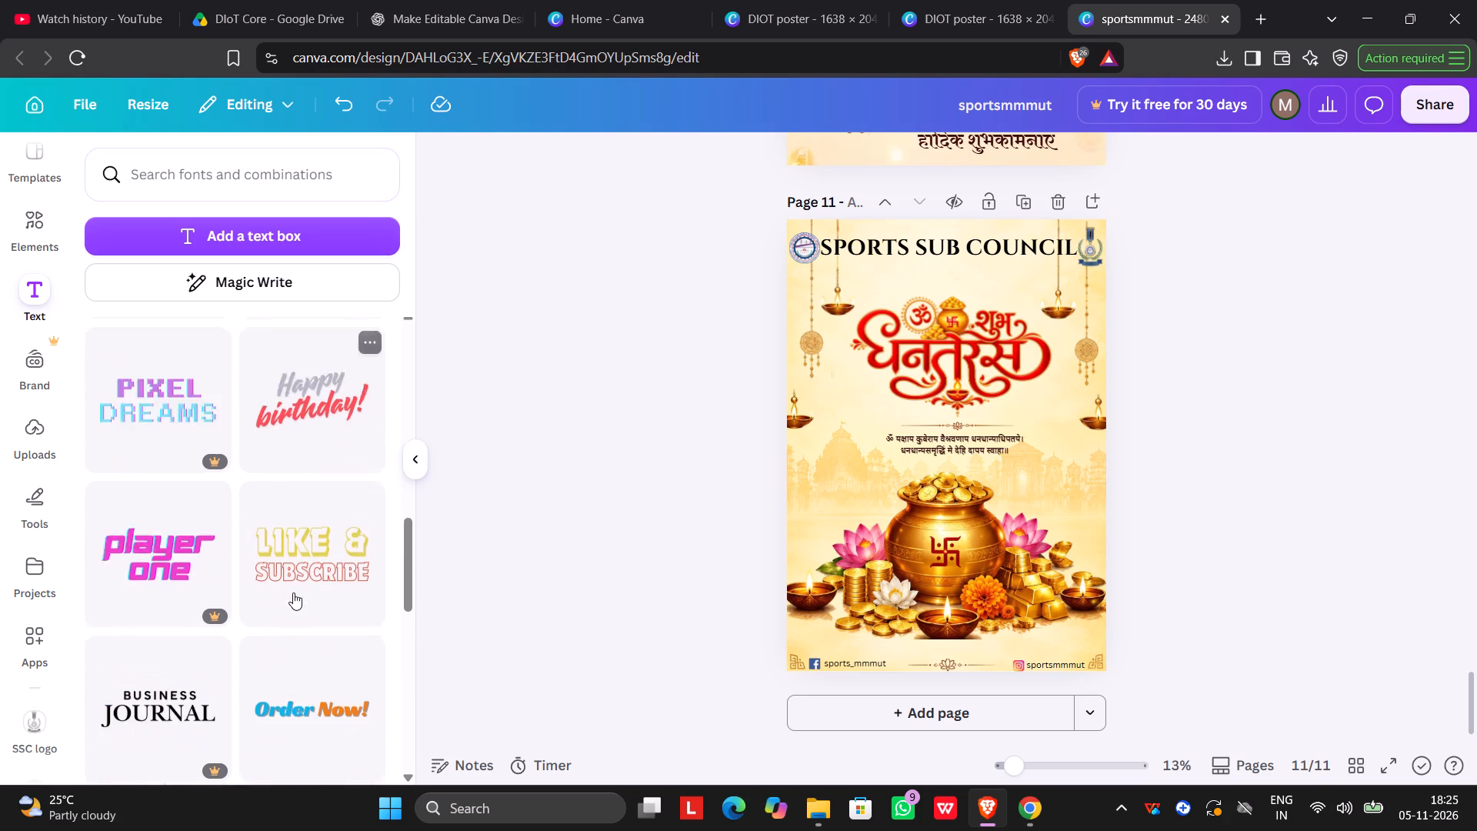
pyautogui.scroll(-2, 293, 592)
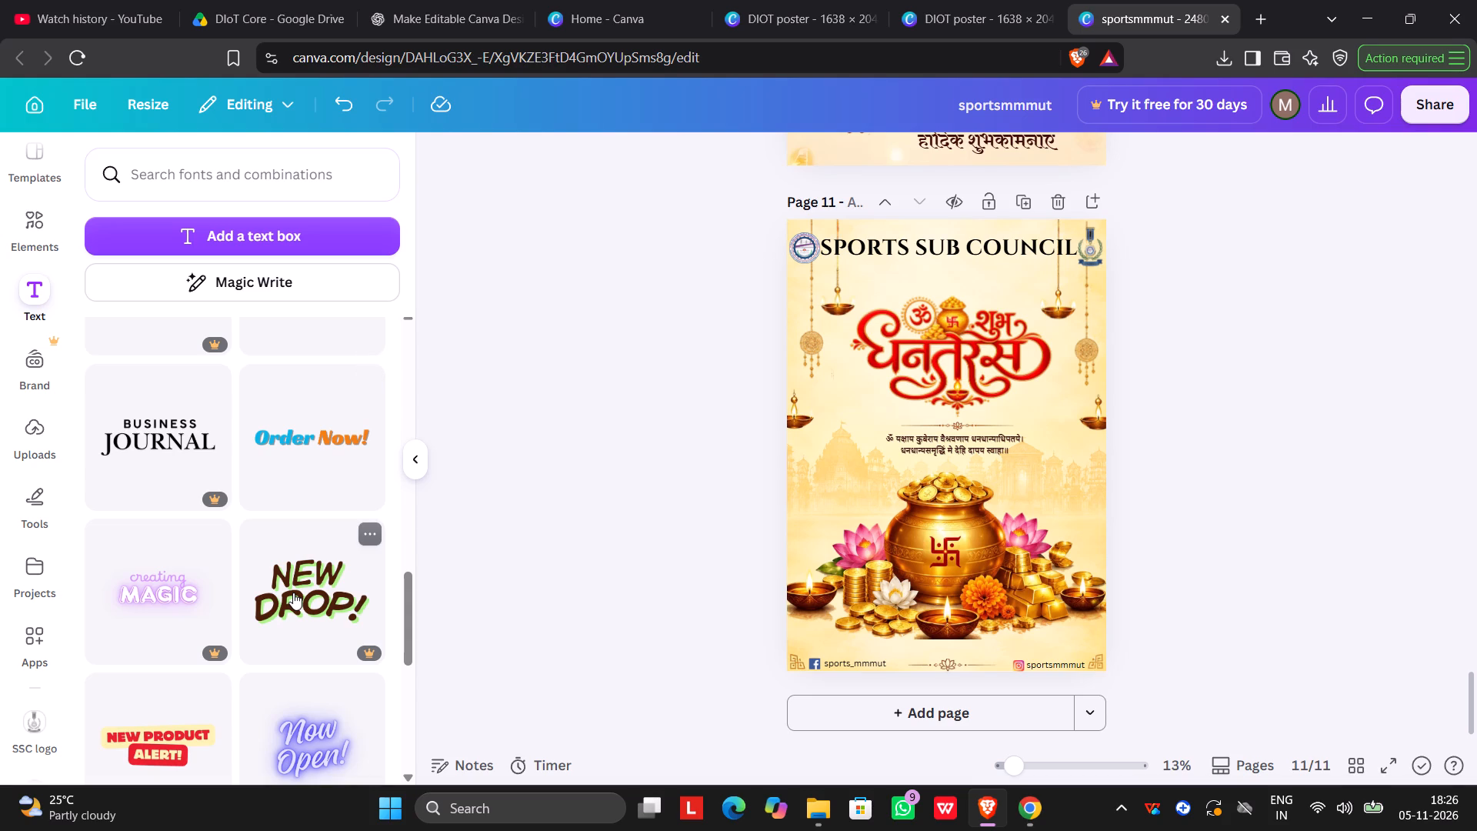
pyautogui.scroll(-2, 293, 592)
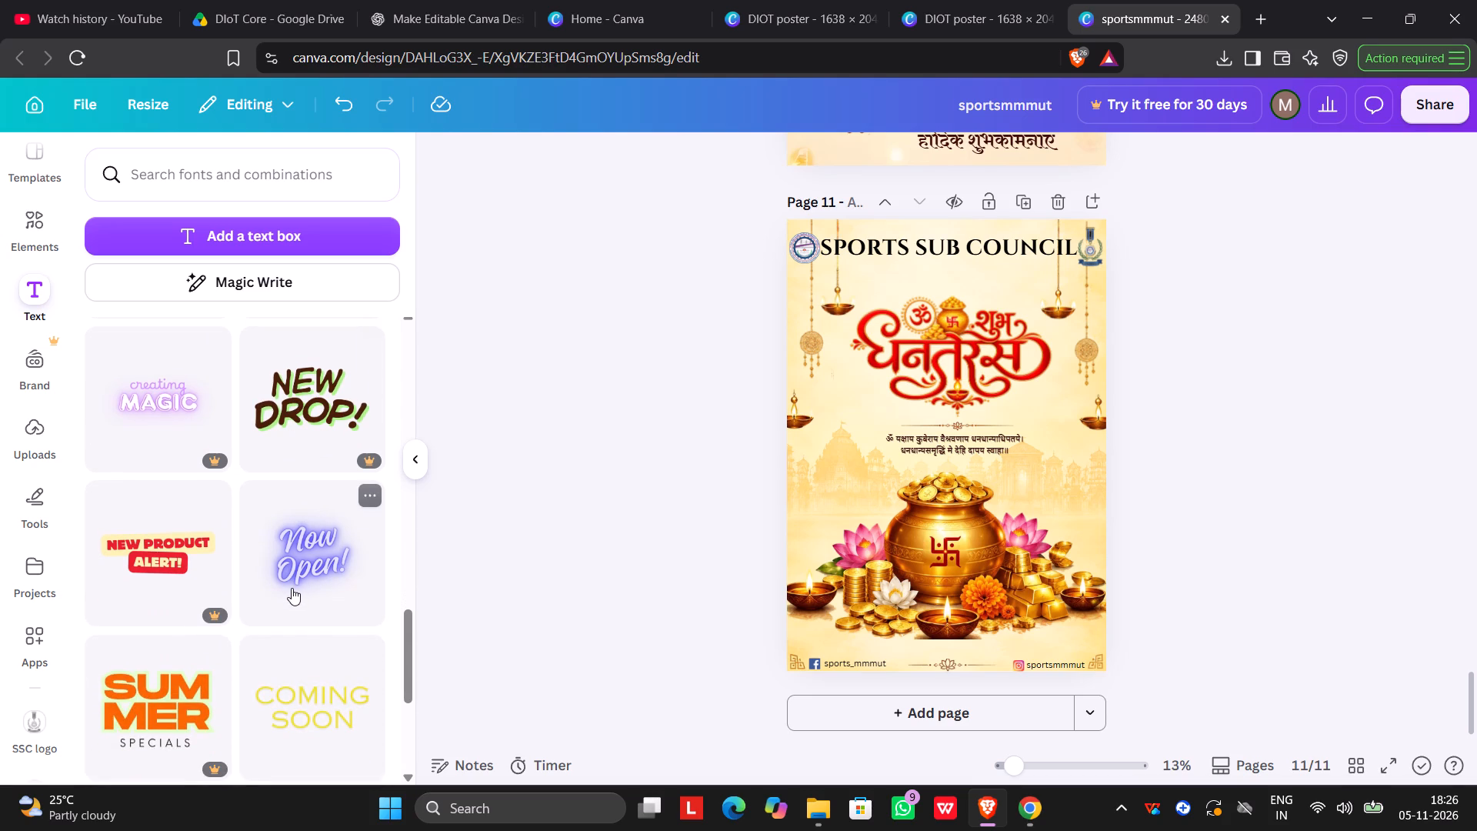
pyautogui.scroll(-2, 291, 588)
pyautogui.scroll(1, 291, 588)
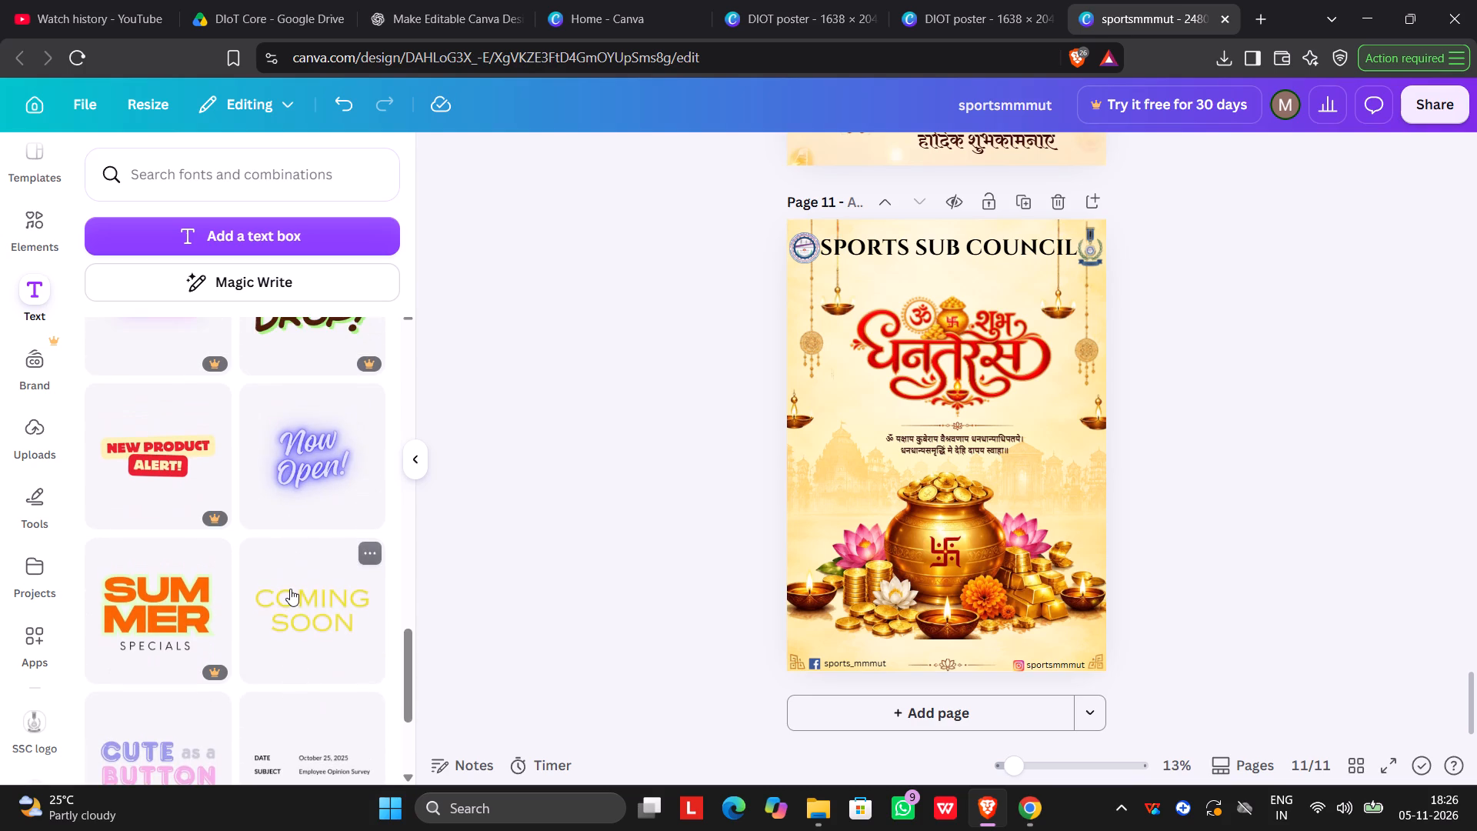
pyautogui.scroll(-1, 290, 589)
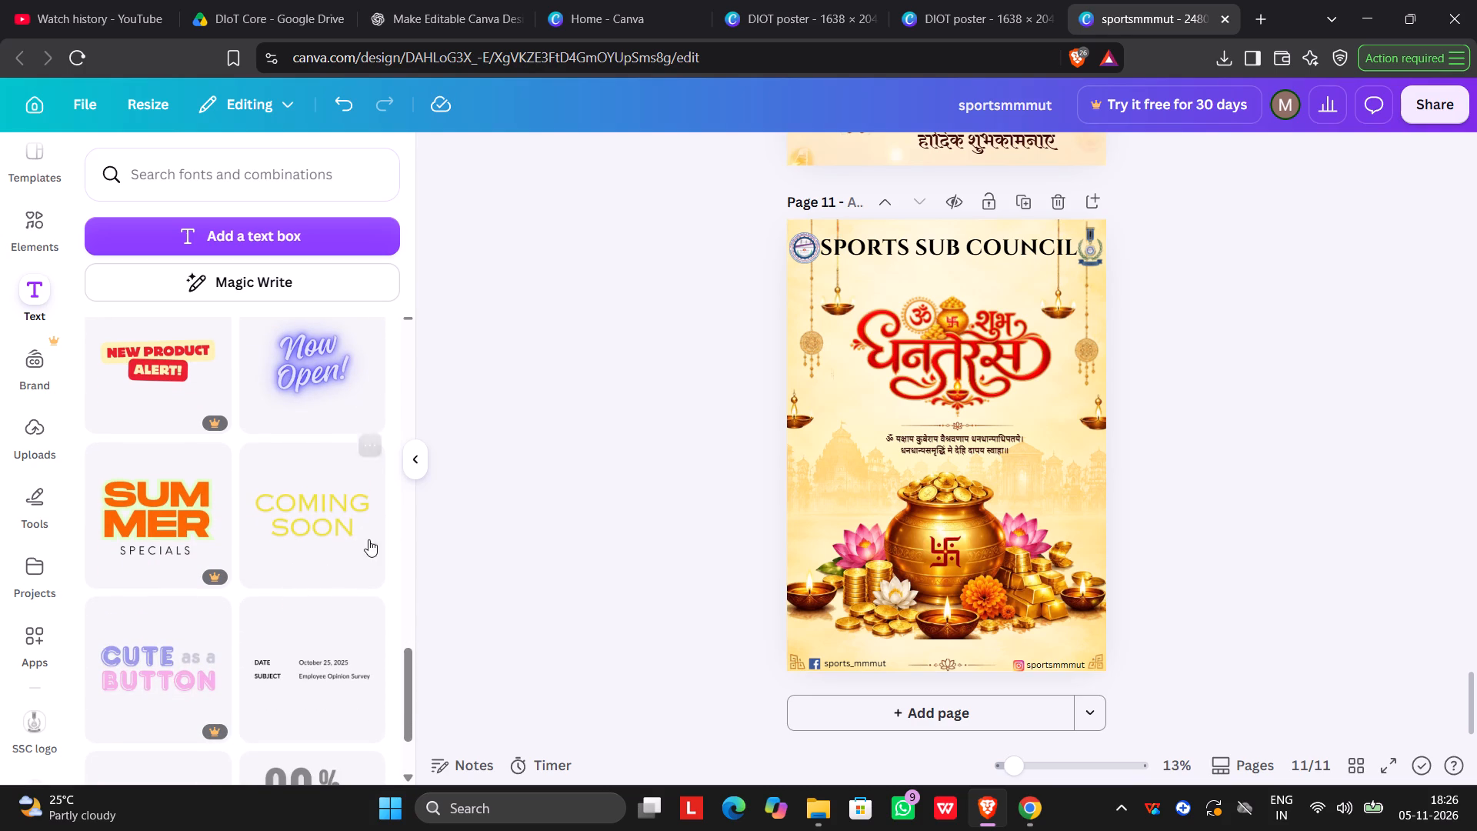
pyautogui.scroll(-2, 318, 547)
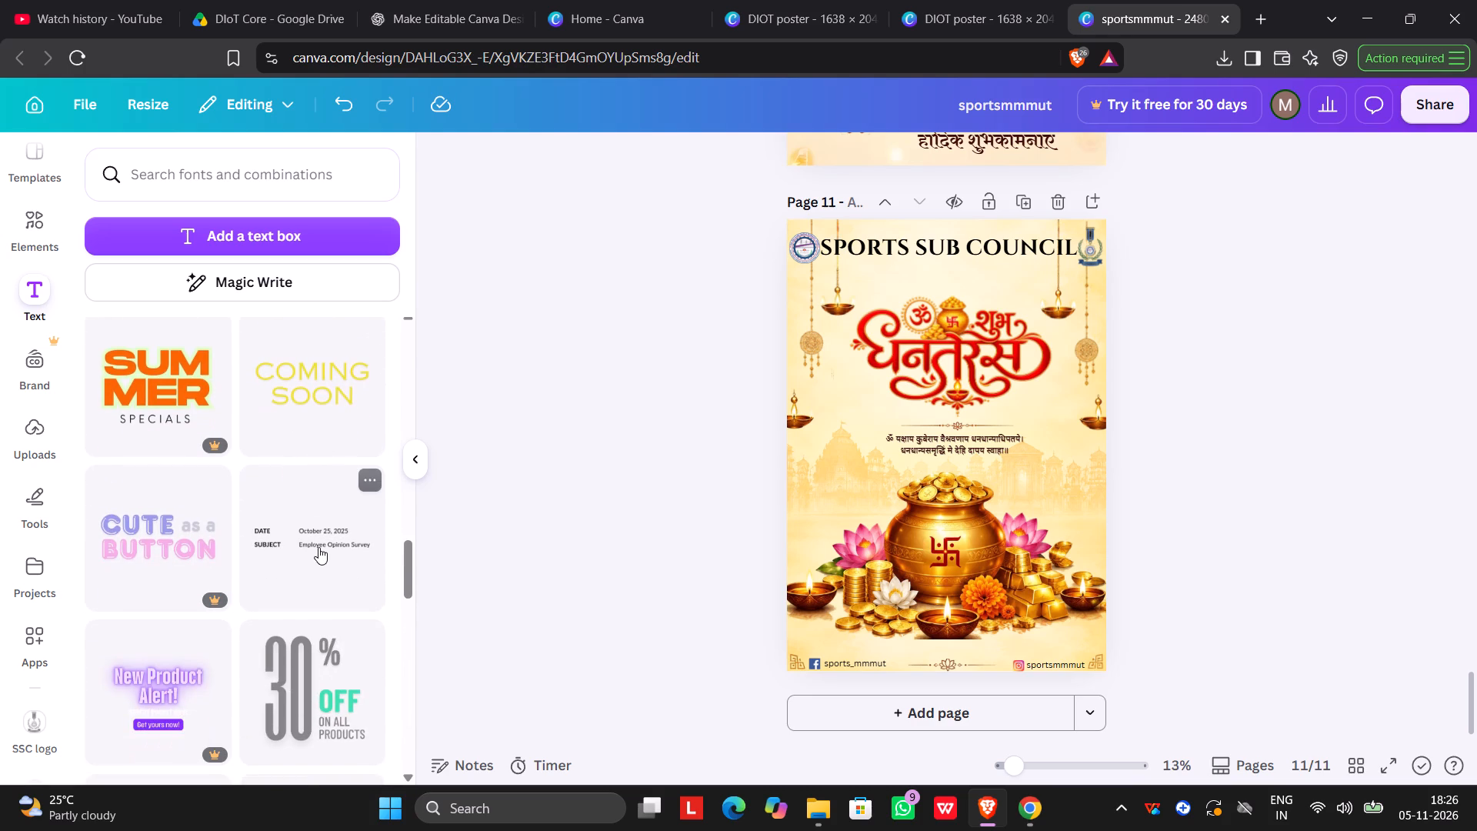
pyautogui.scroll(4, 318, 547)
pyautogui.scroll(-6, 318, 547)
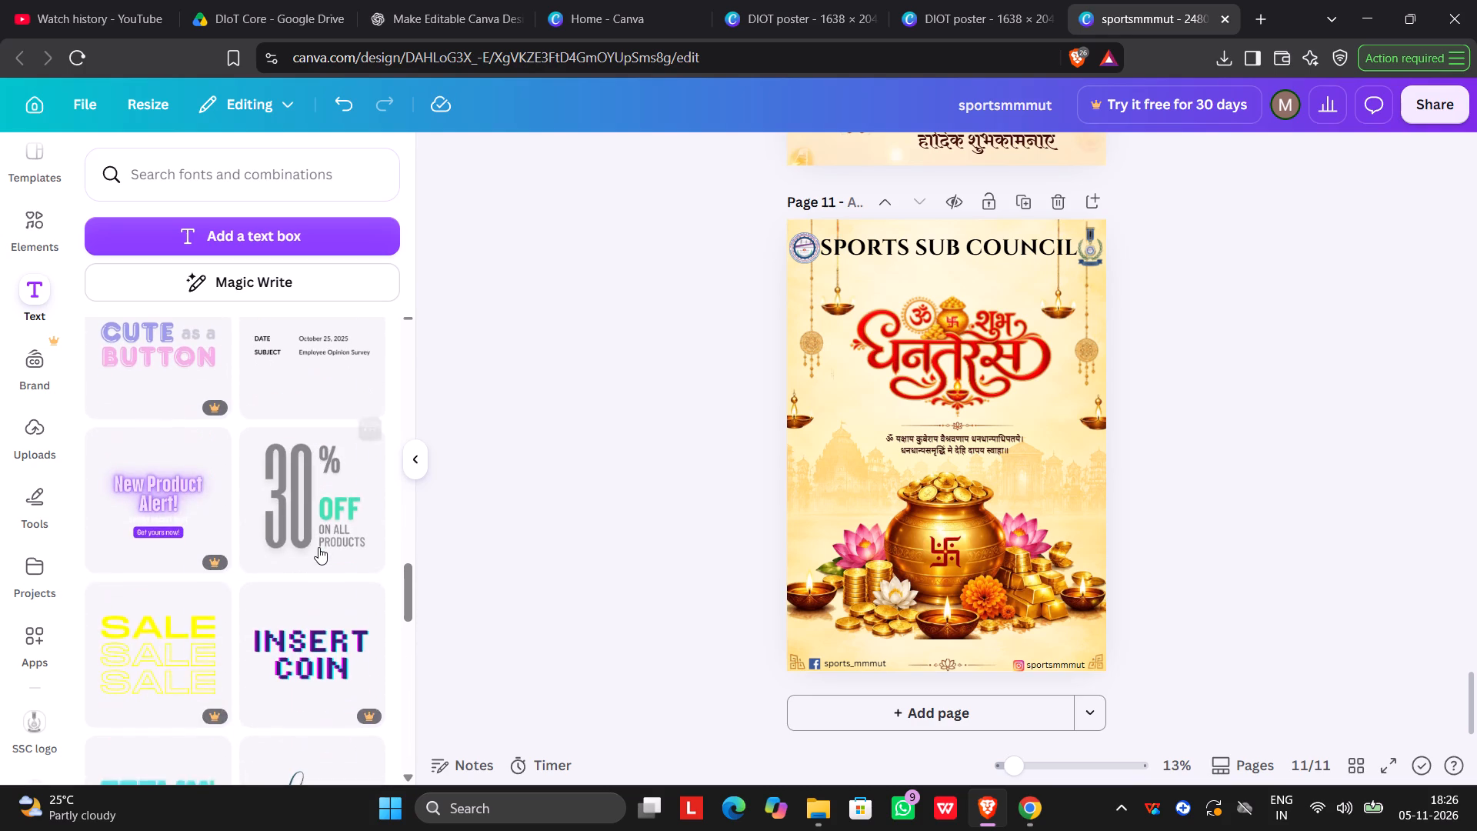
pyautogui.scroll(1, 318, 547)
pyautogui.scroll(-2, 304, 546)
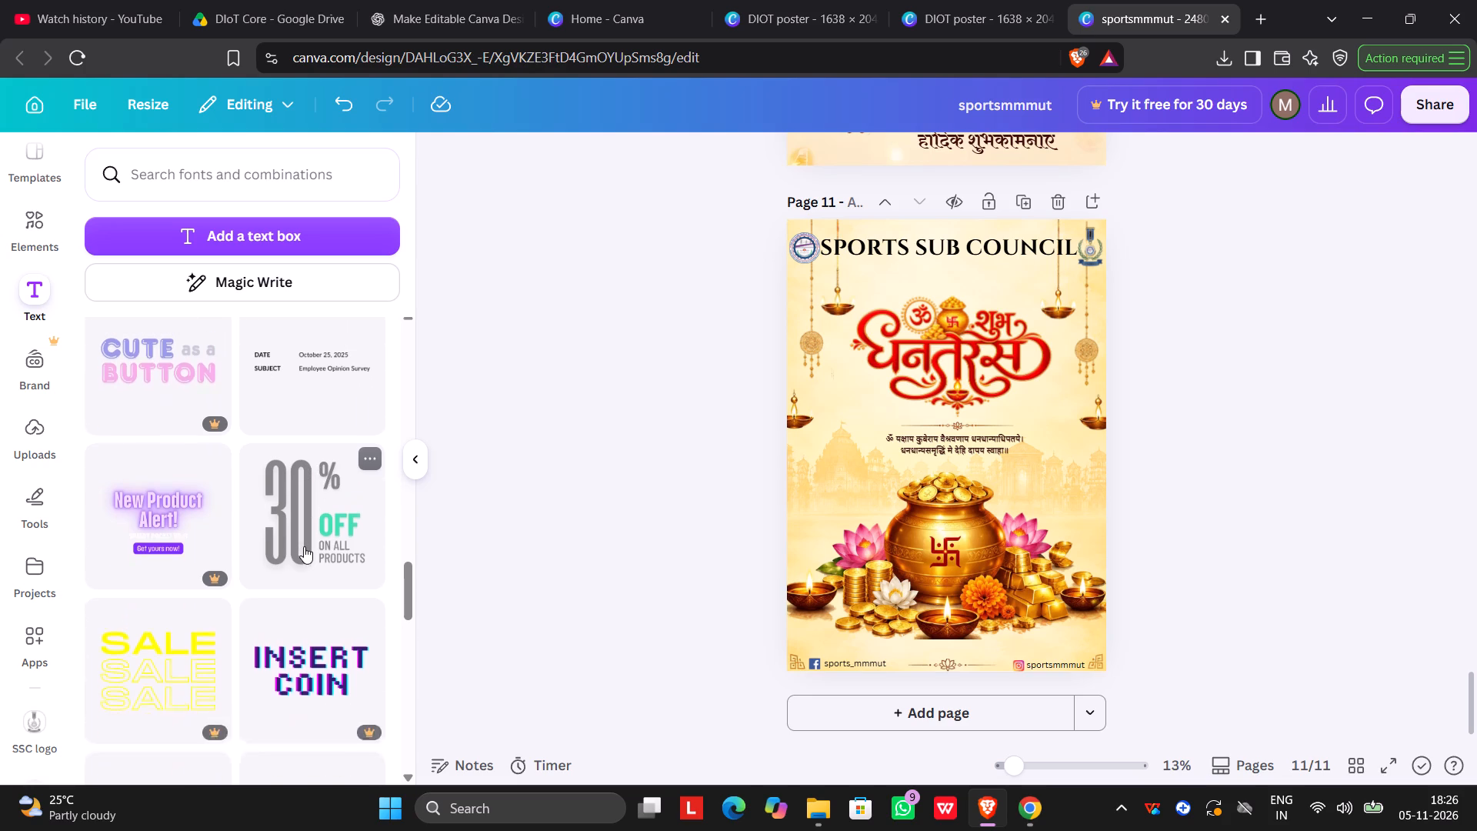
pyautogui.scroll(-4, 304, 546)
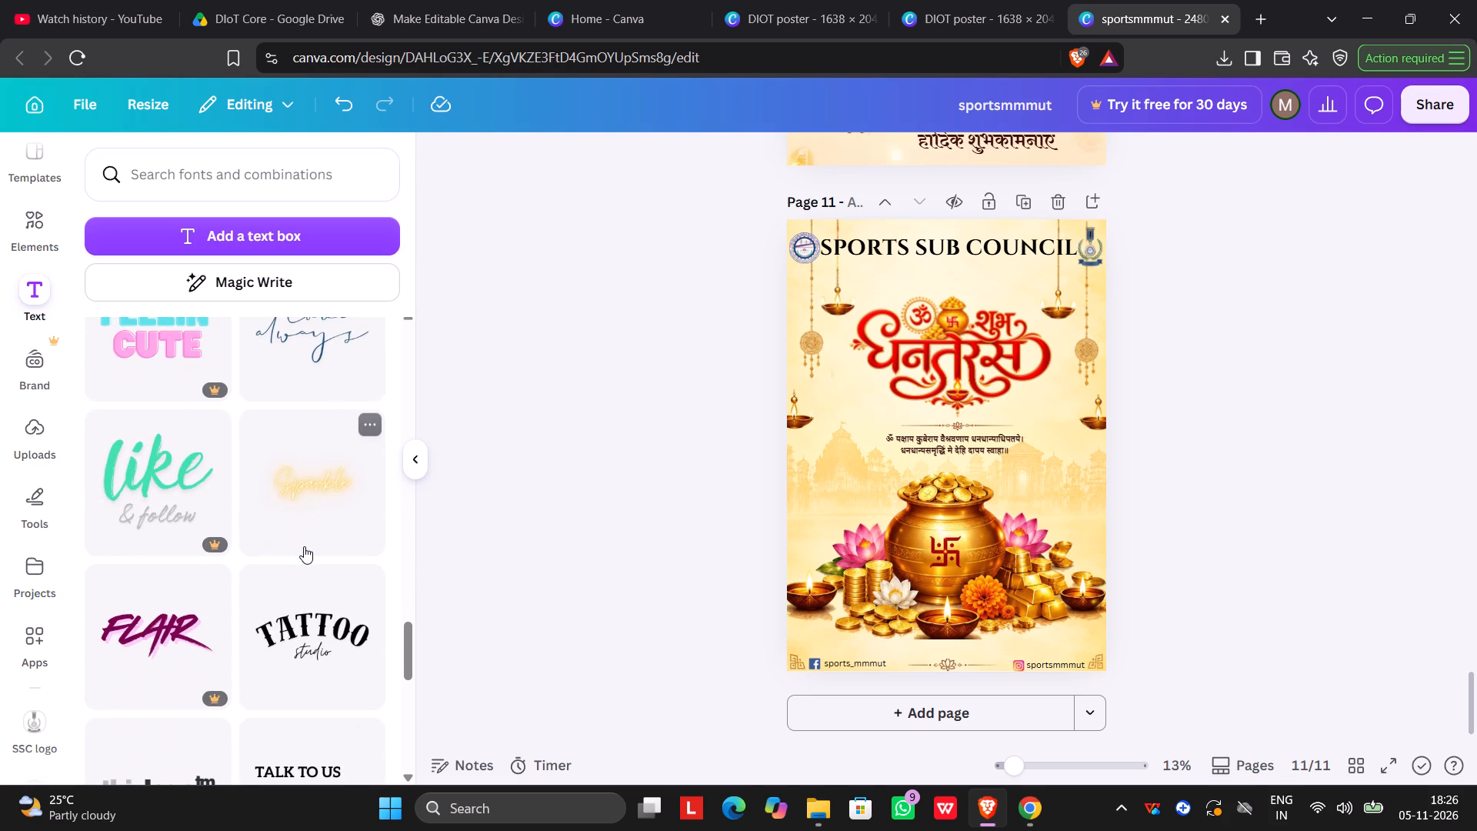
pyautogui.scroll(-3, 292, 645)
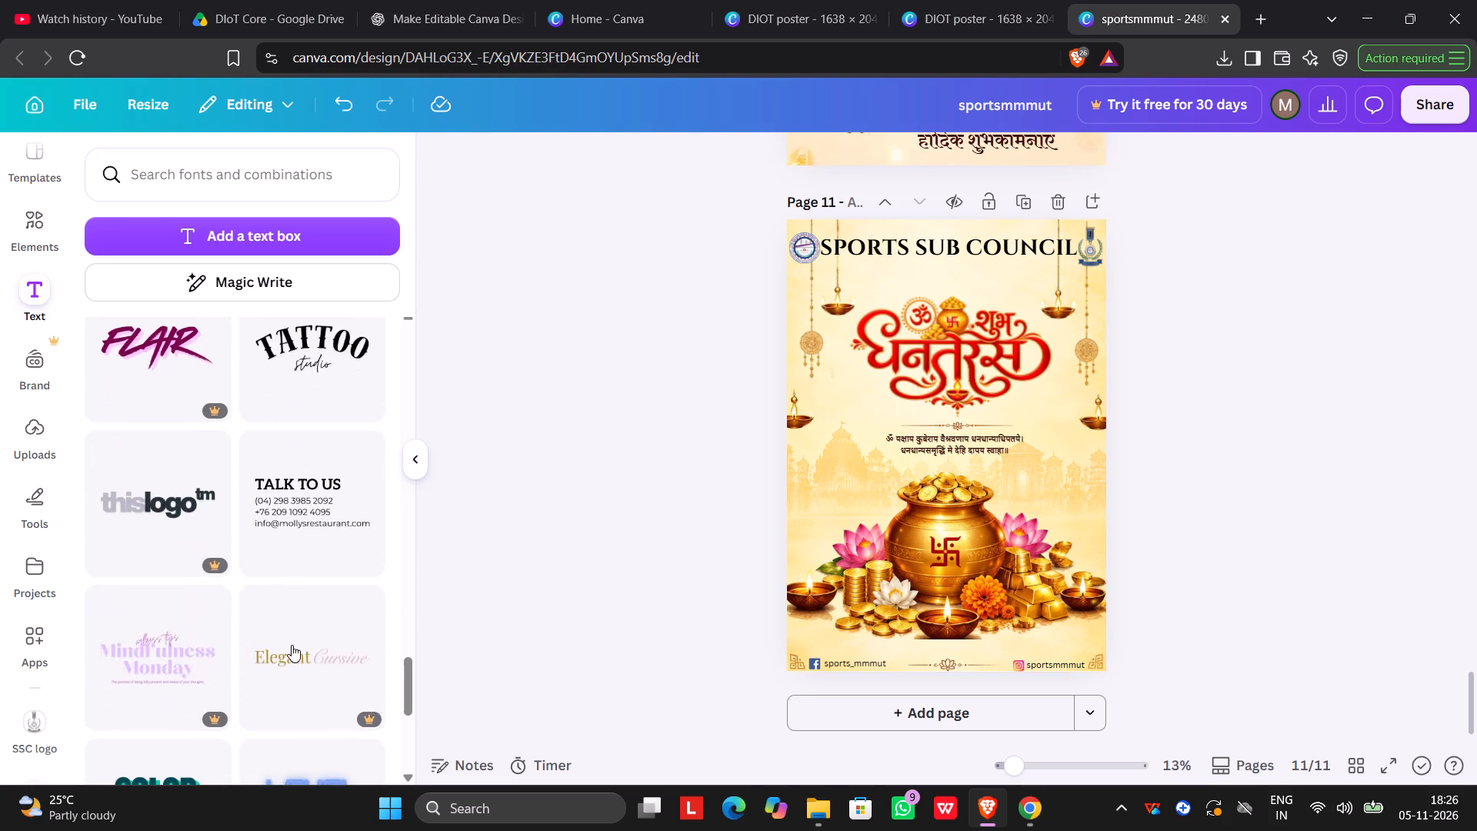
pyautogui.scroll(15, 291, 644)
pyautogui.scroll(6, 289, 644)
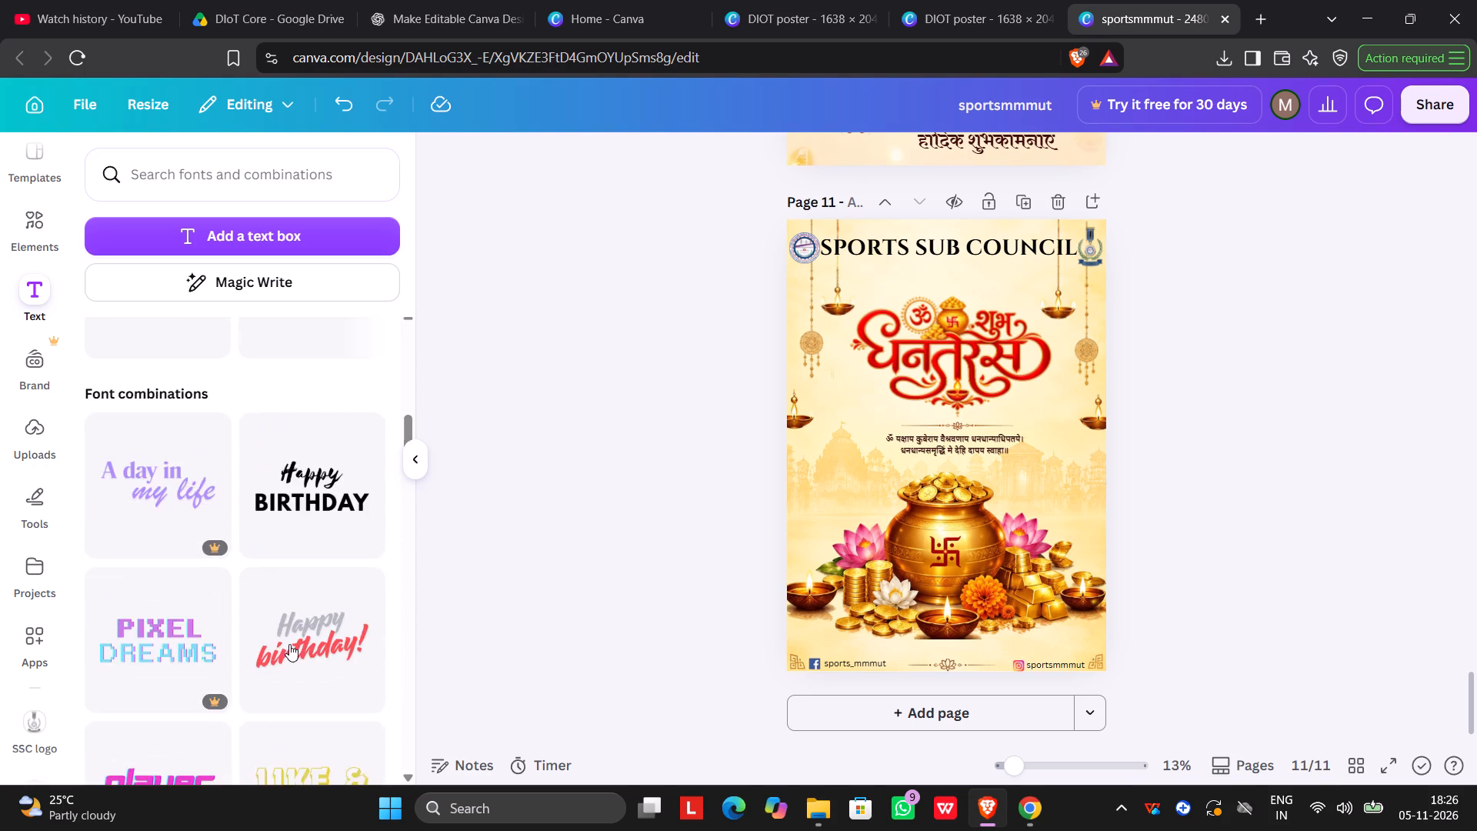
pyautogui.scroll(11, 289, 644)
pyautogui.scroll(-6, 287, 644)
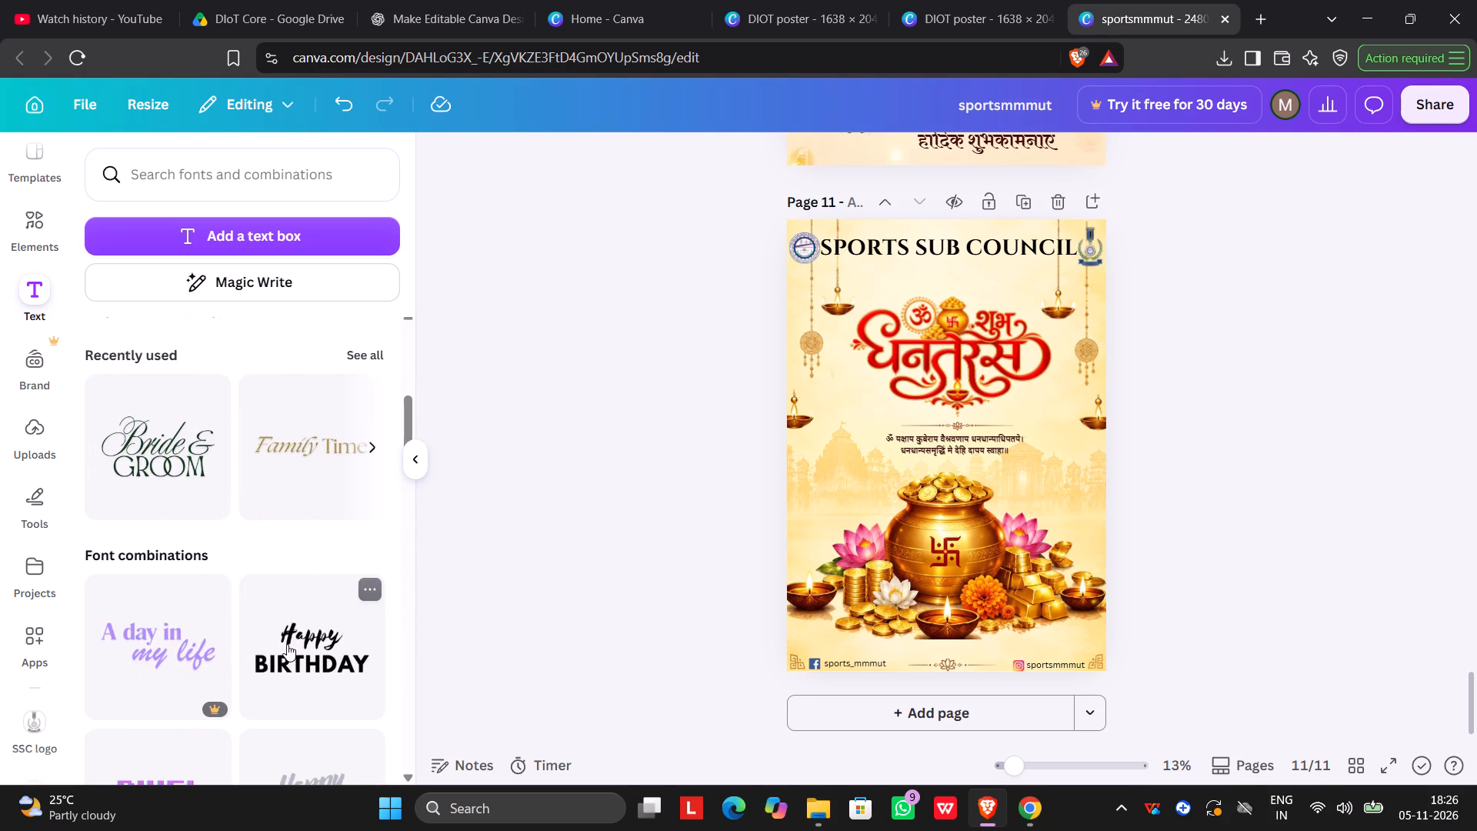
pyautogui.scroll(-1, 287, 644)
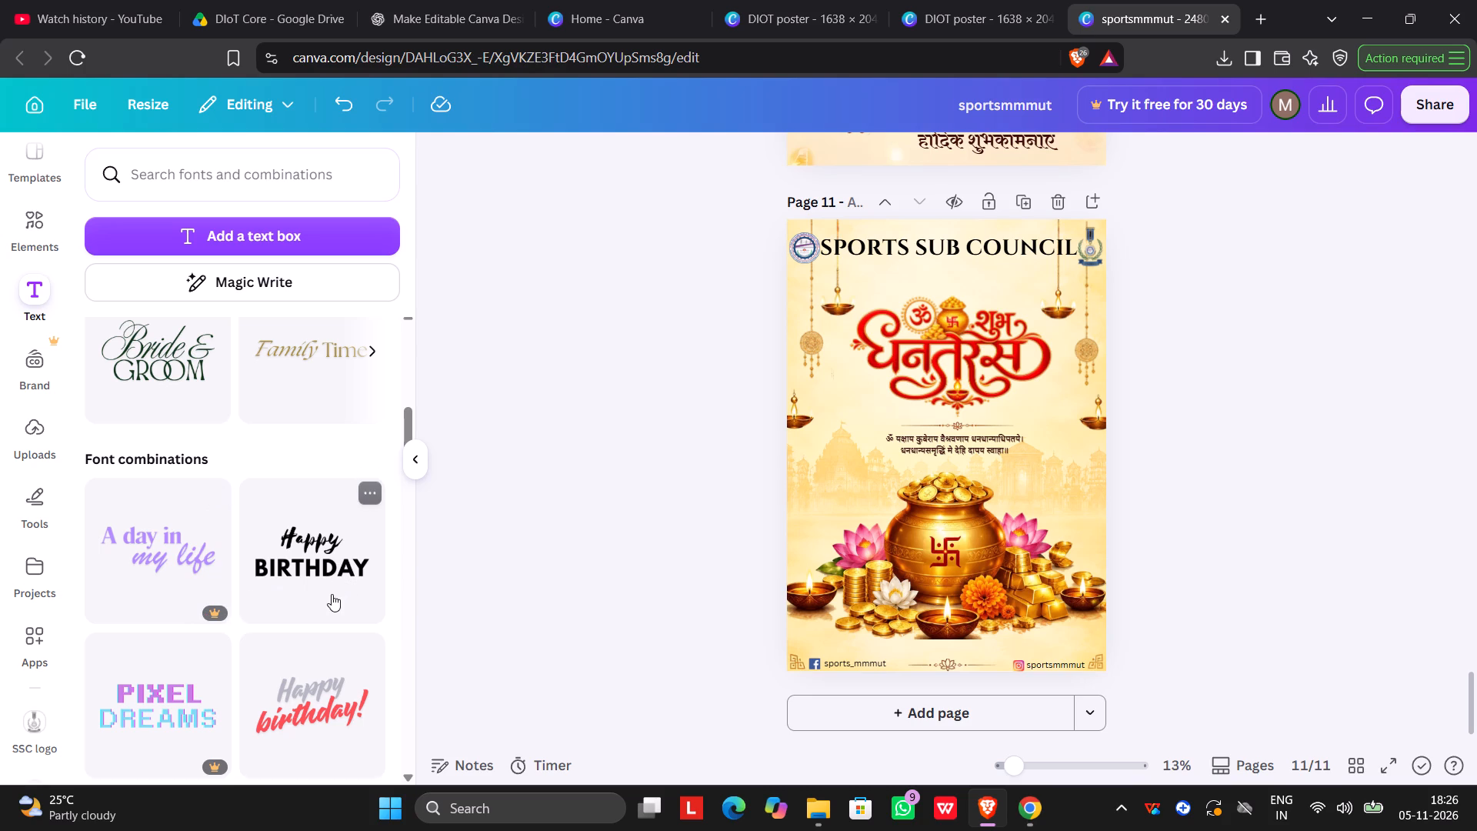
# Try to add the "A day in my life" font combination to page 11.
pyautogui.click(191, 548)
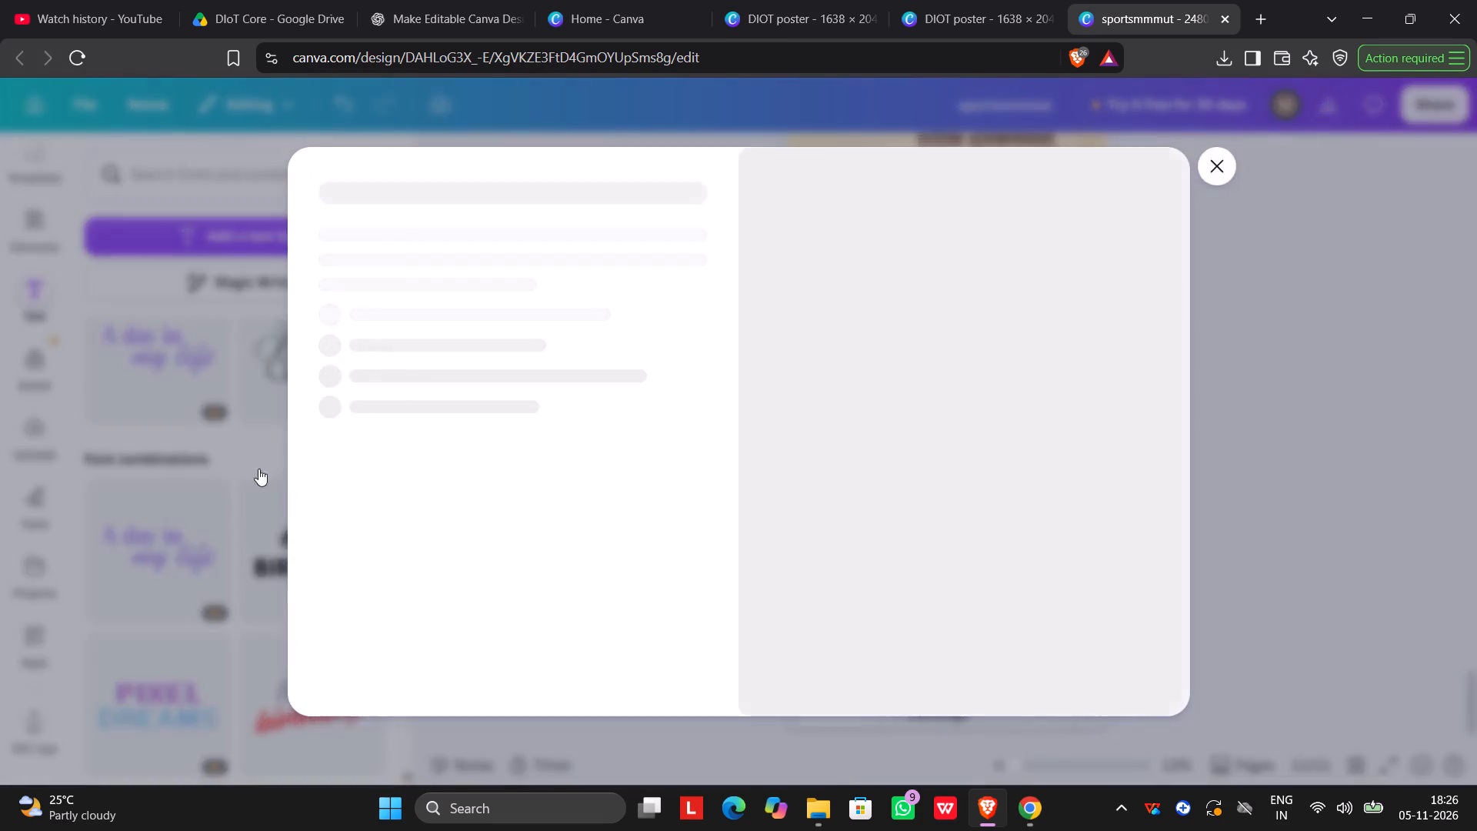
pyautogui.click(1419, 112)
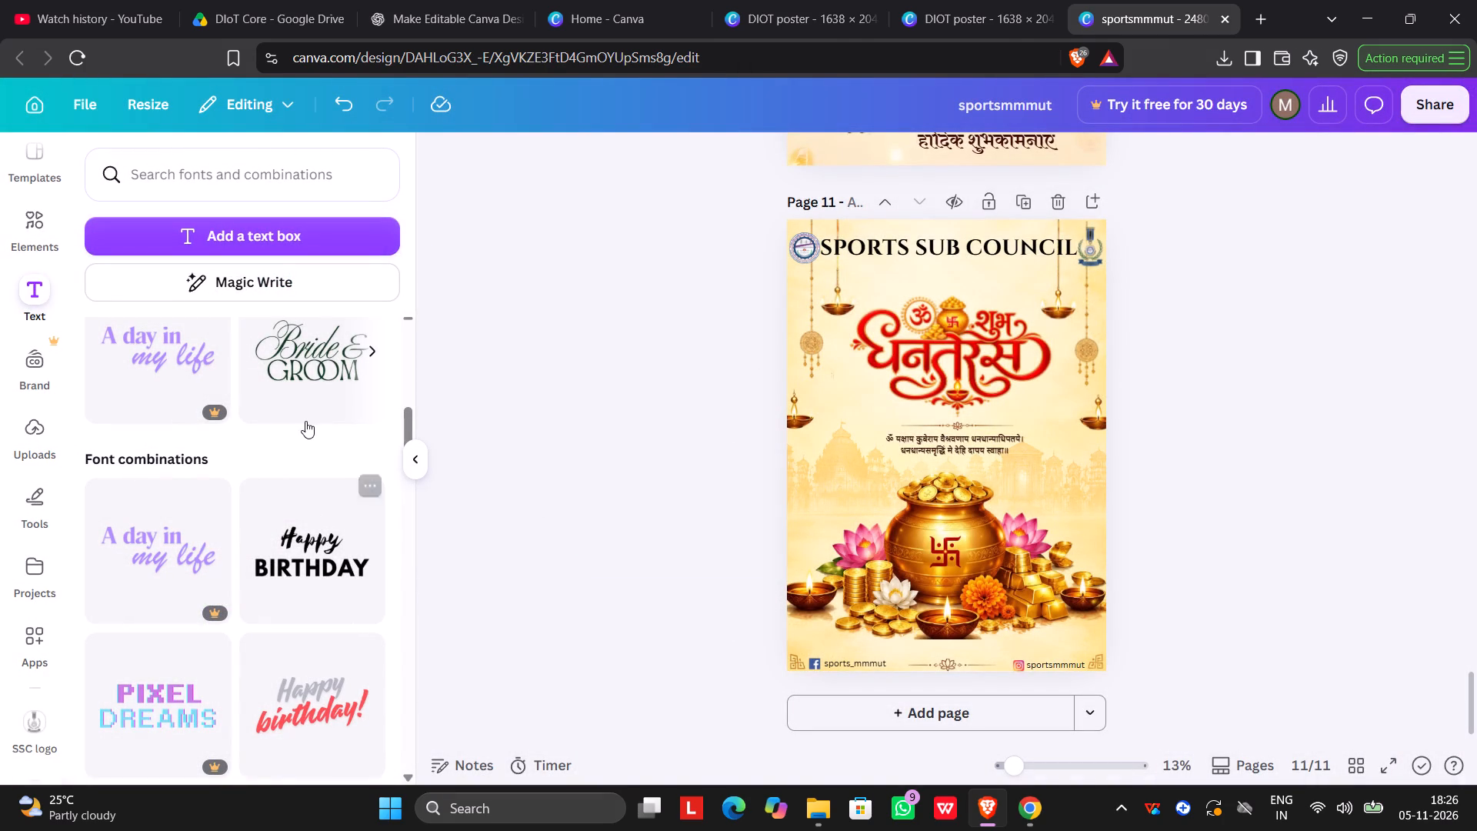
# Add the "Happy BIRTHDAY" font combination to page 11 and replace its script word "Happy" with "wishes".
pyautogui.click(294, 578)
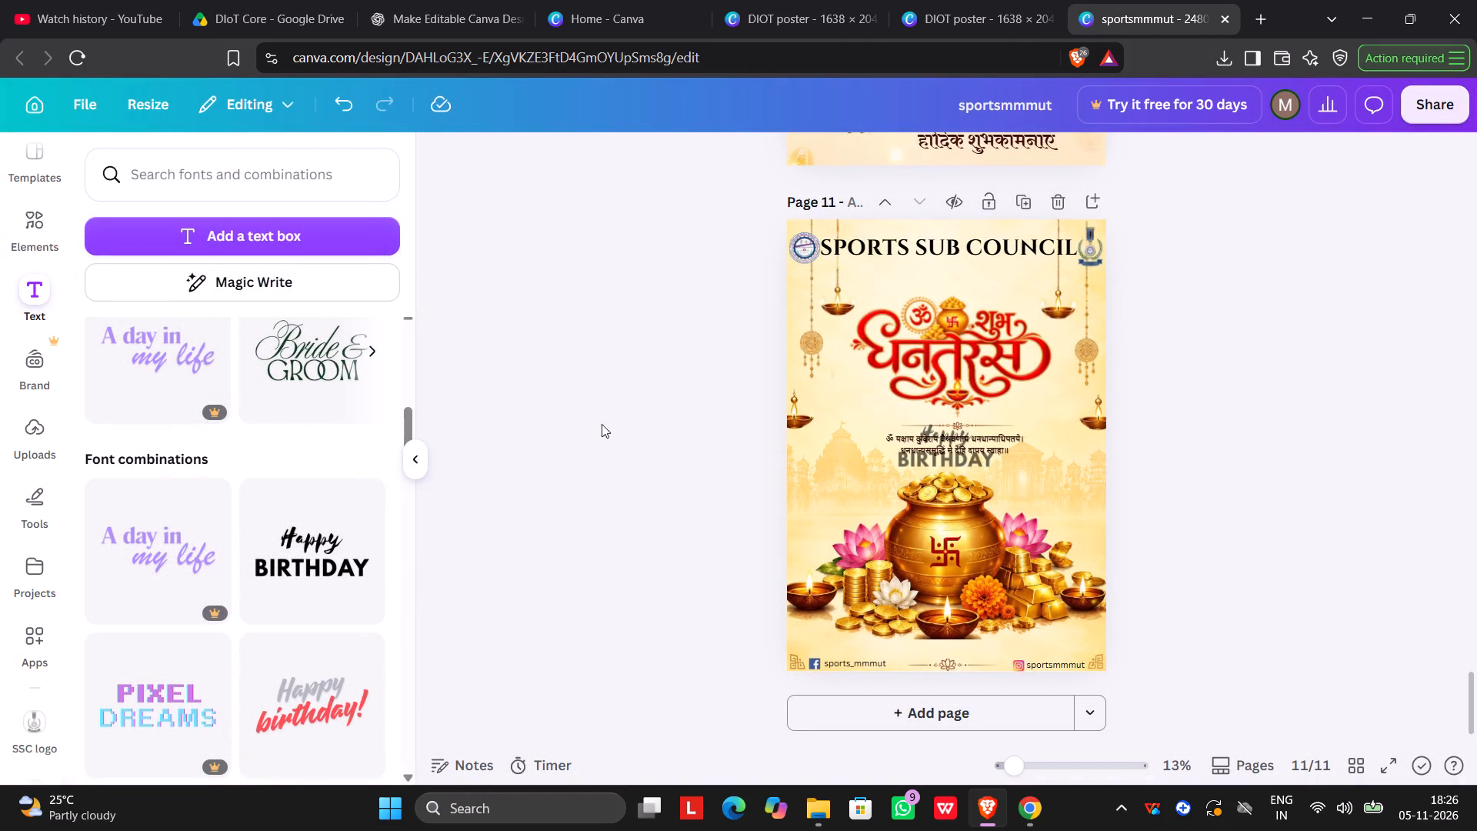
pyautogui.doubleClick(954, 456)
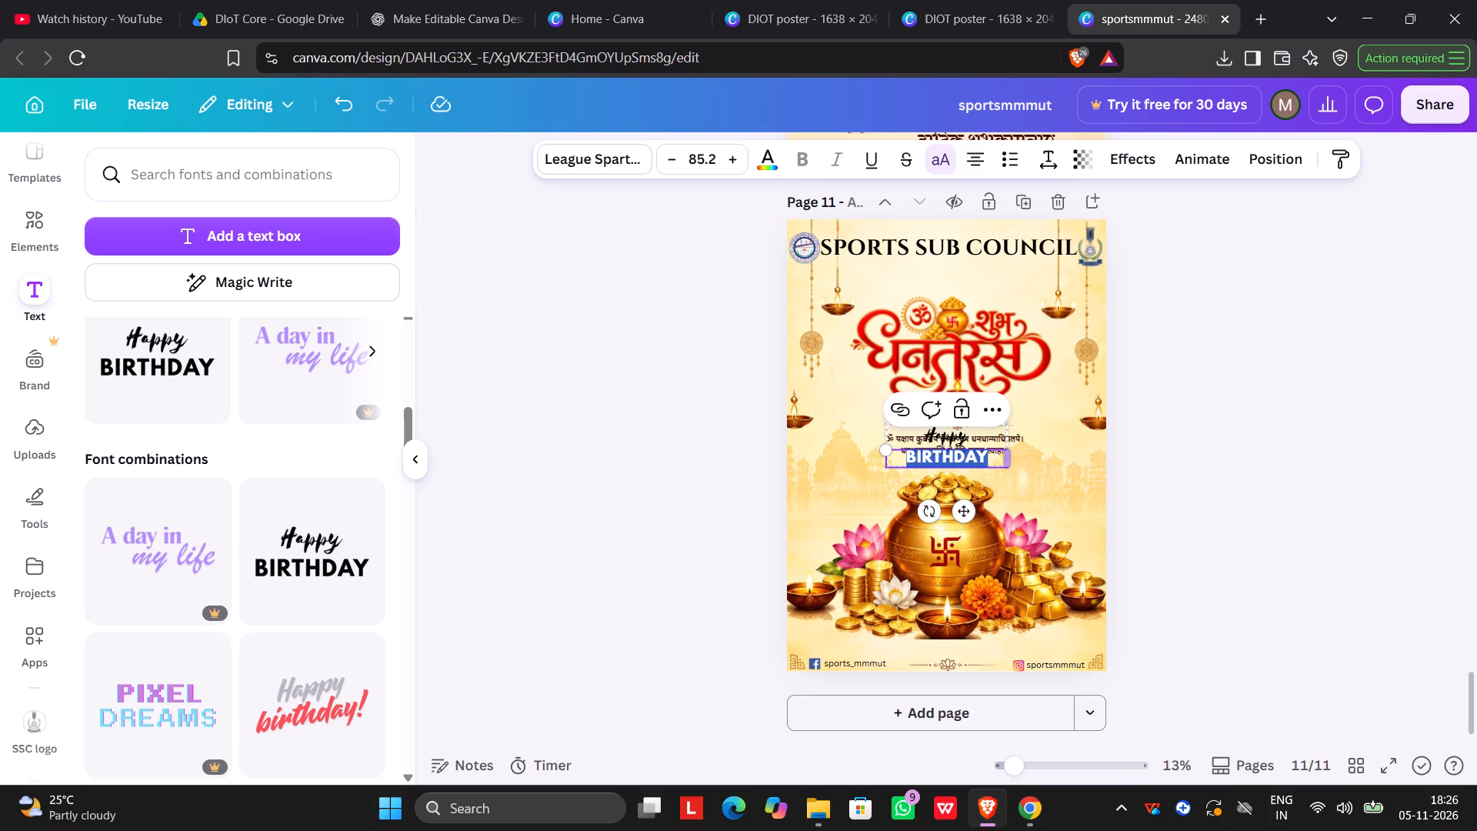
pyautogui.doubleClick(981, 435)
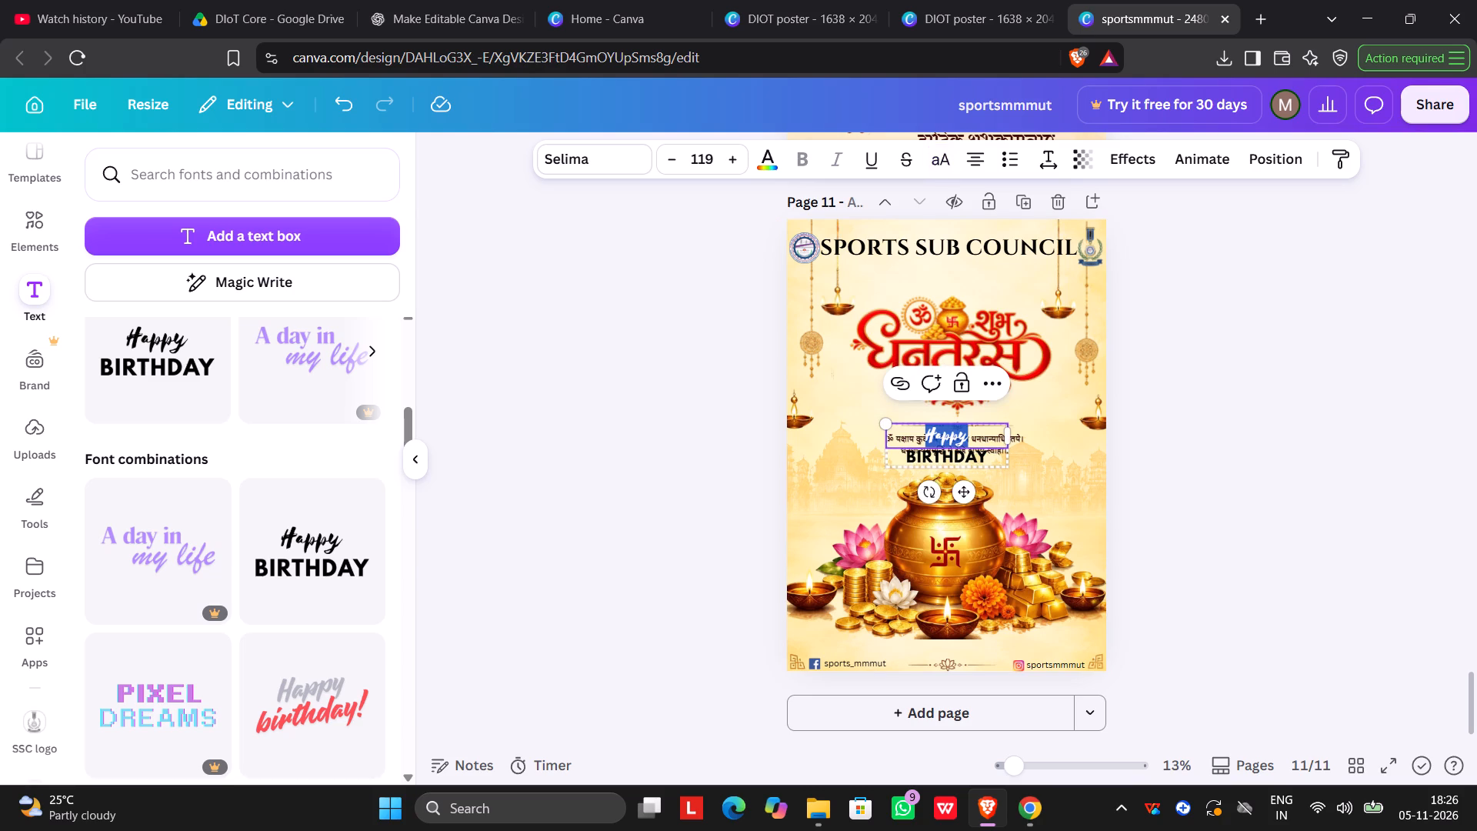
pyautogui.press('BackSpace')
pyautogui.write('wishes')
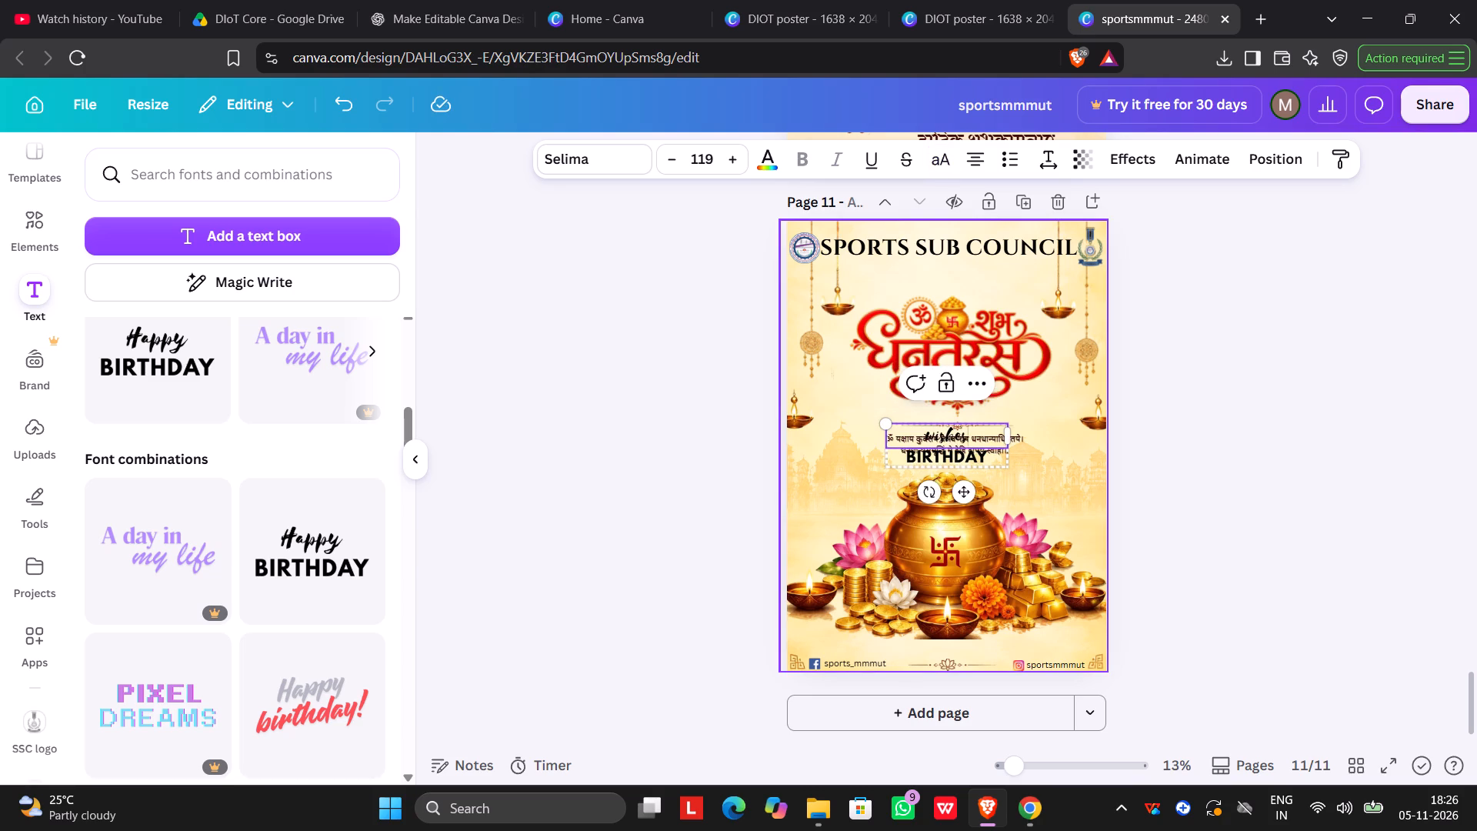
# Move the "wishes" text up to sit centred between the SPORTS SUB COUNCIL heading and the शुभ धनतेरस calligraphy.
pyautogui.moveTo(980, 436); pyautogui.dragTo(984, 415)
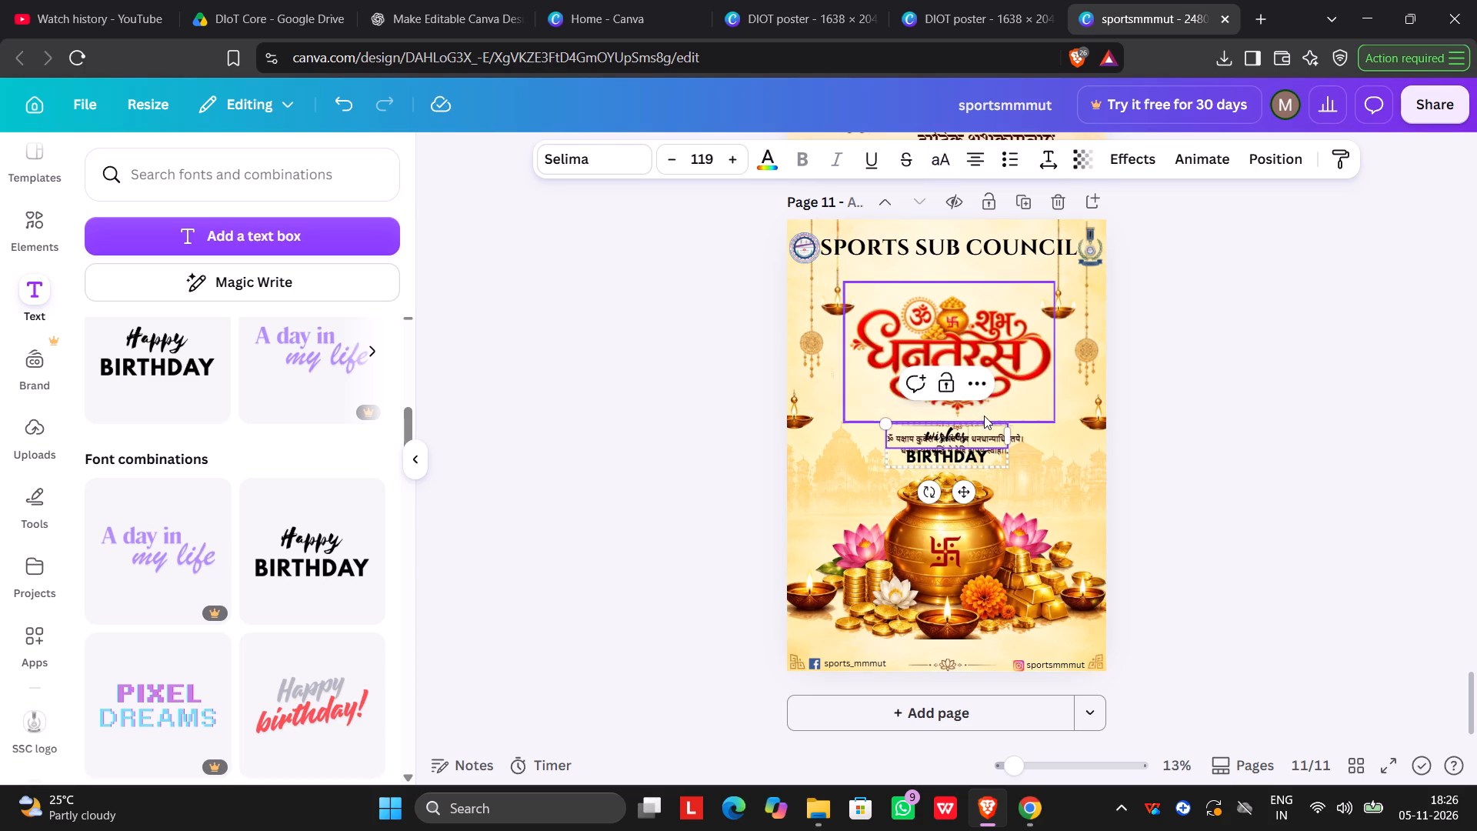
pyautogui.moveTo(984, 415); pyautogui.dragTo(985, 412)
pyautogui.click(970, 456)
pyautogui.click(977, 432)
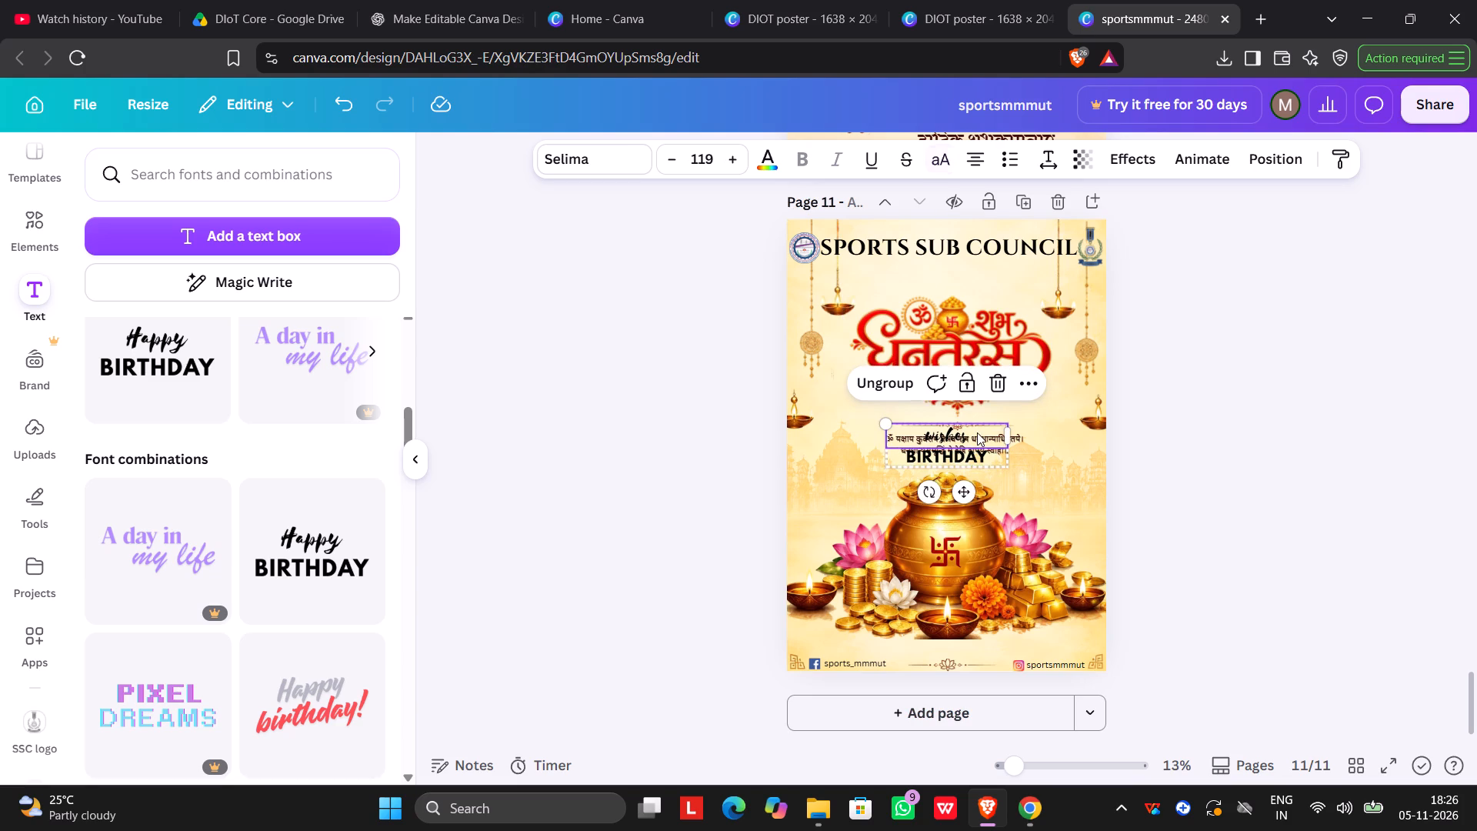
pyautogui.moveTo(977, 432); pyautogui.dragTo(981, 272)
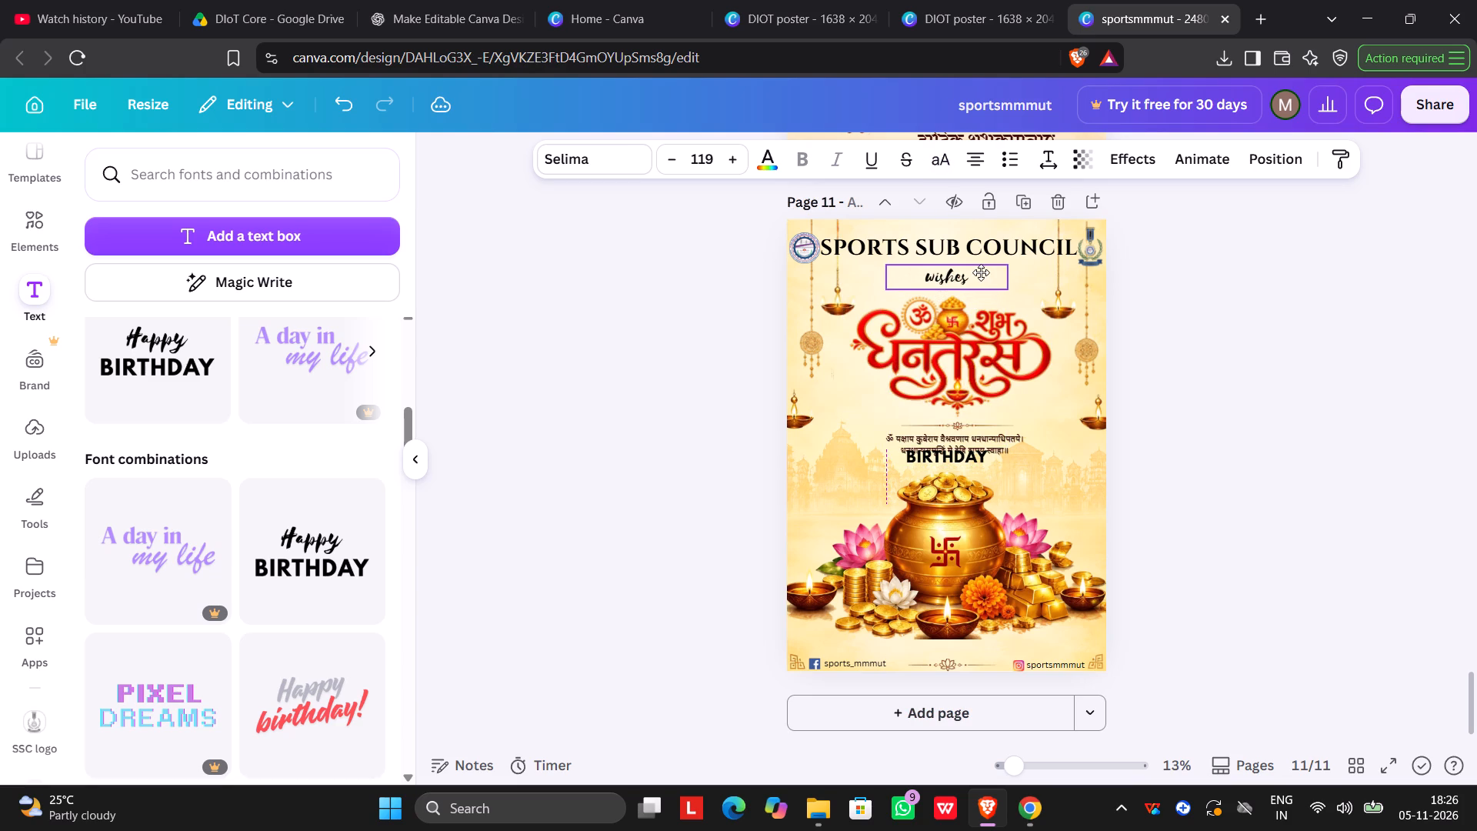
pyautogui.moveTo(981, 272); pyautogui.dragTo(979, 272)
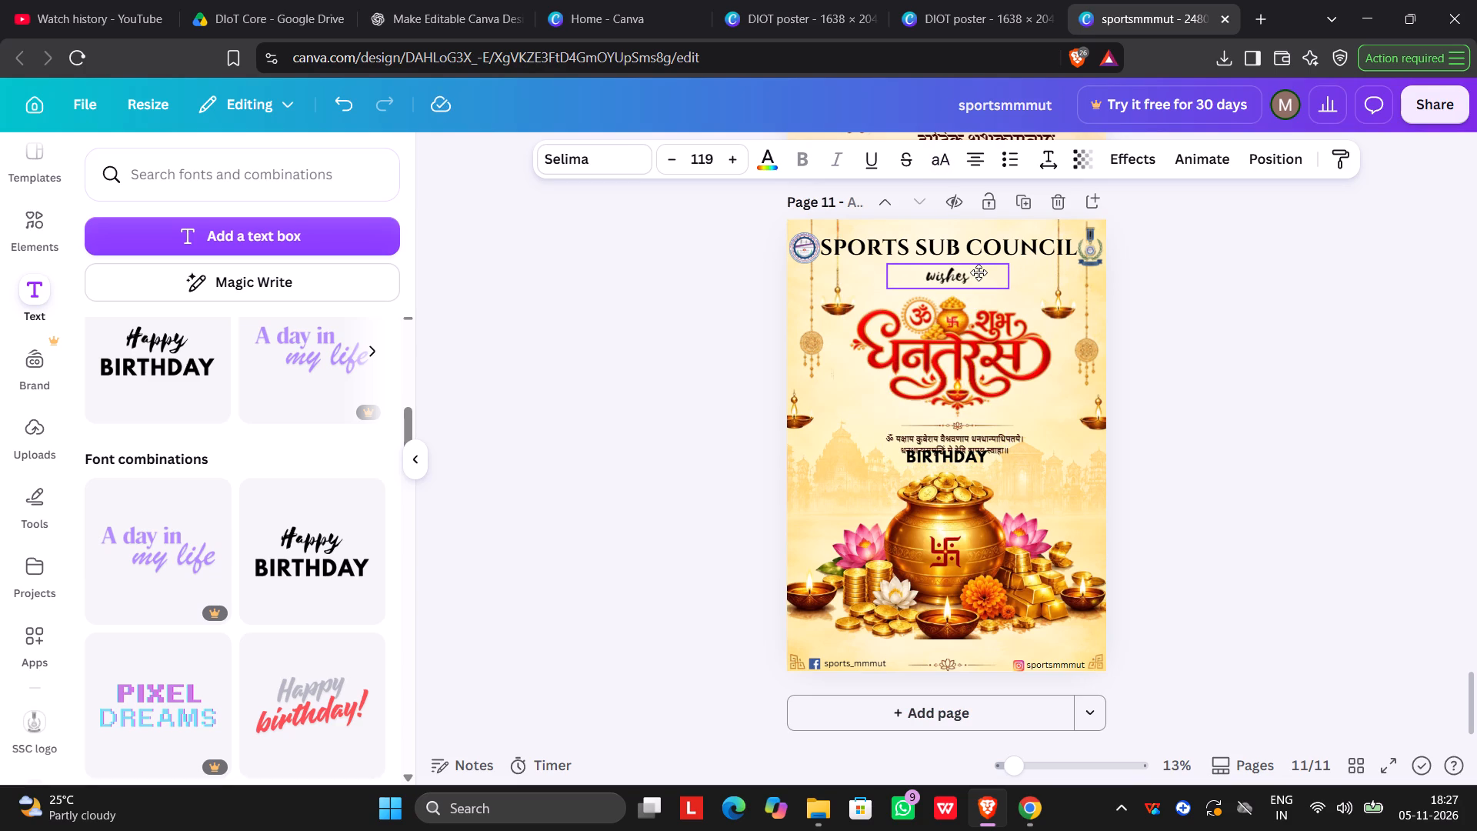
pyautogui.moveTo(979, 272); pyautogui.dragTo(973, 276)
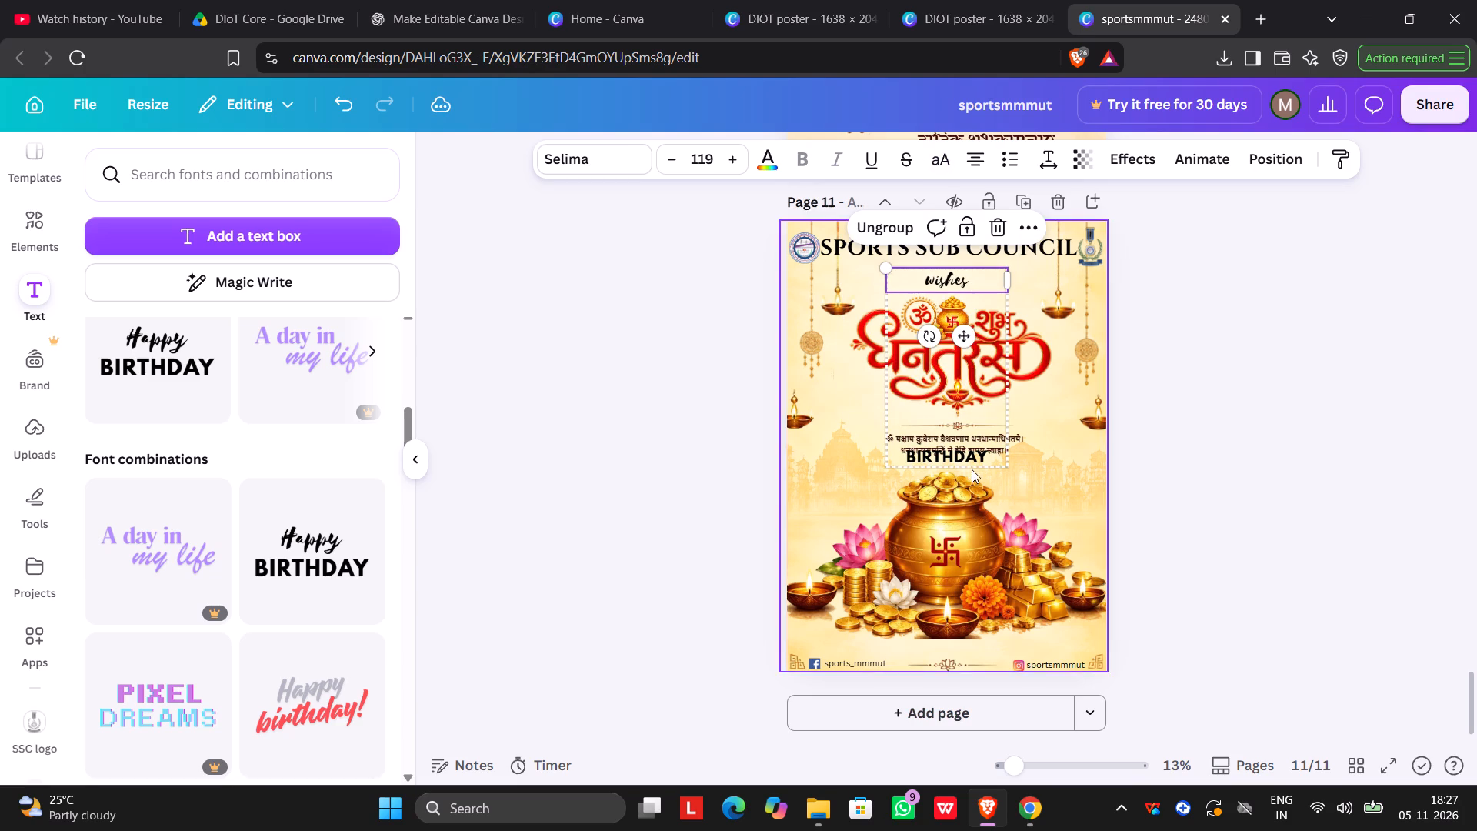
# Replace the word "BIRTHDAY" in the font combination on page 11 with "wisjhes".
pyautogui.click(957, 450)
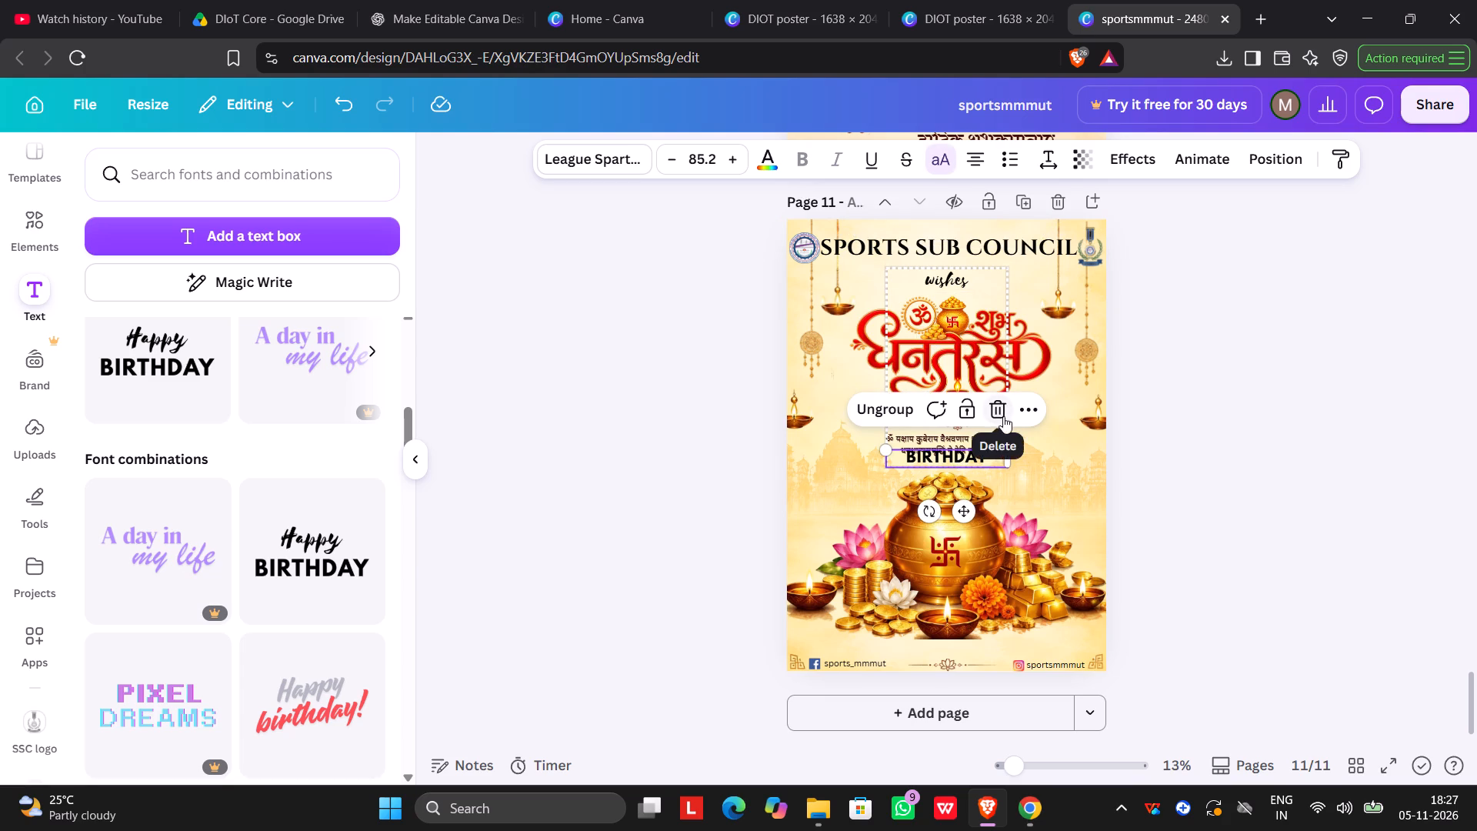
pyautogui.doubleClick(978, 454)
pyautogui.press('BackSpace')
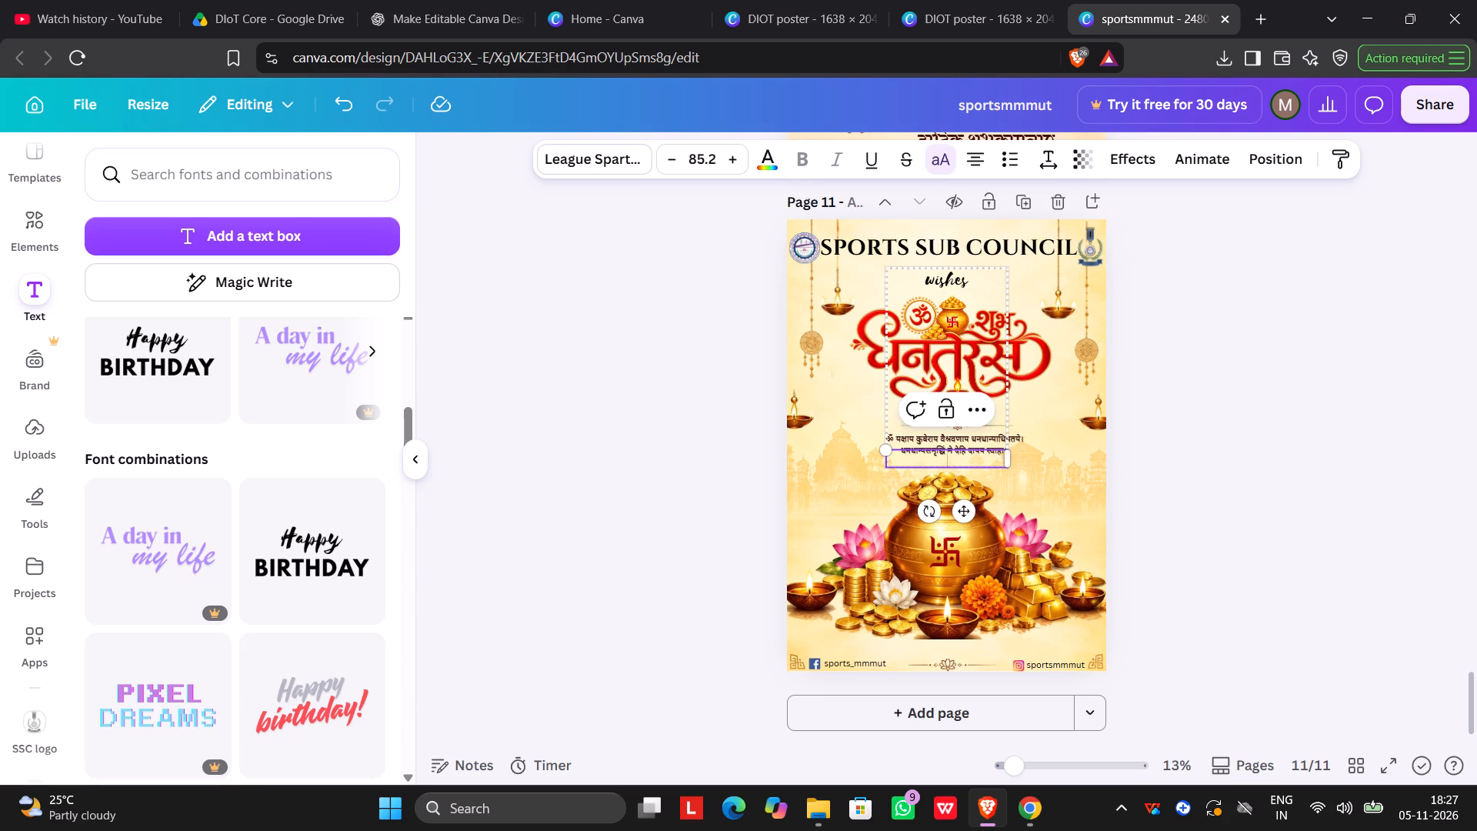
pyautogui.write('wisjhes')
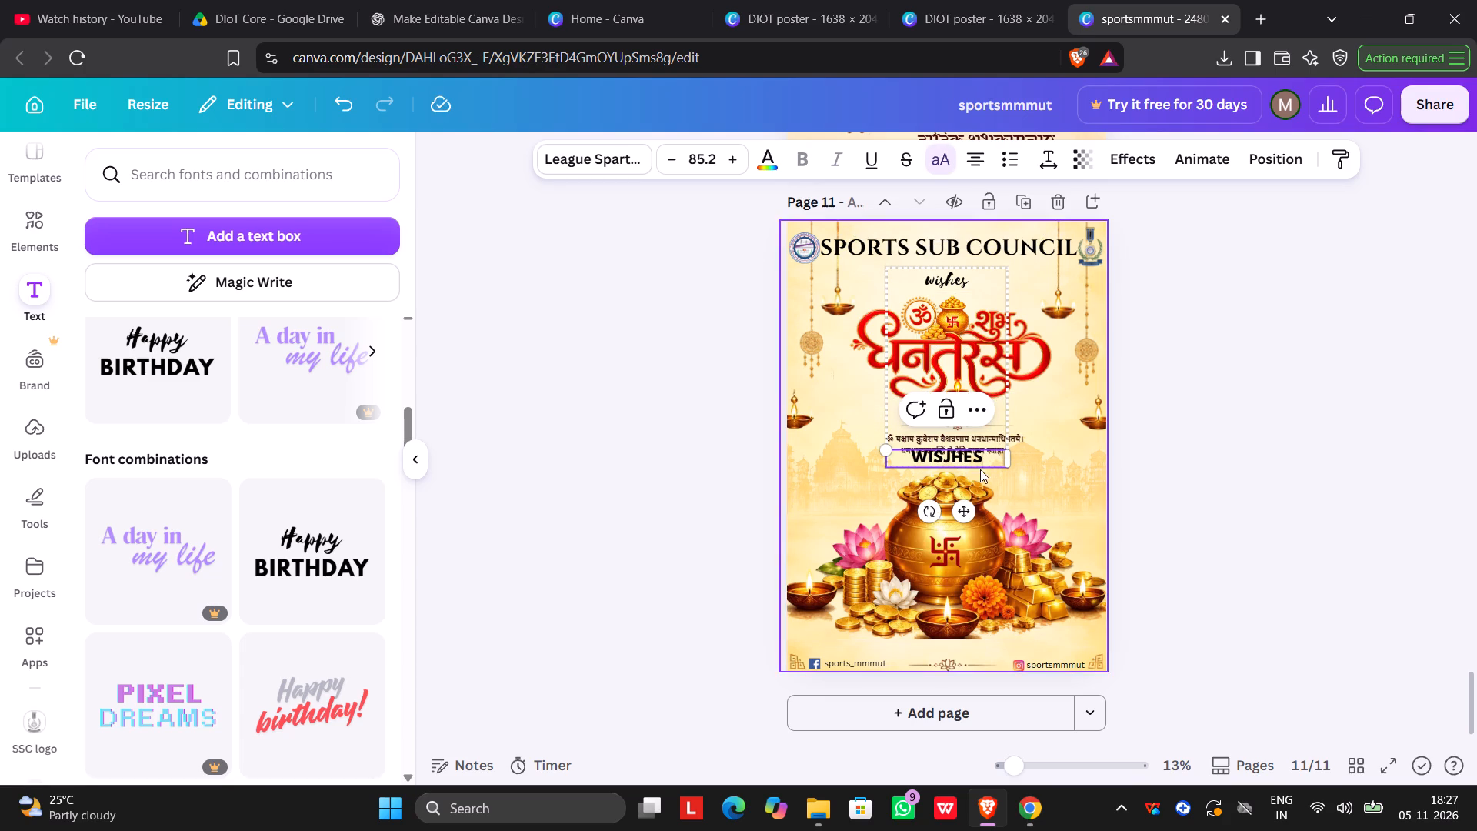
# Delete the bold lower word "WISJHES" from the text group, leaving only the script "wishes" line on the poster.
pyautogui.doubleClick(982, 455)
pyautogui.doubleClick(983, 456)
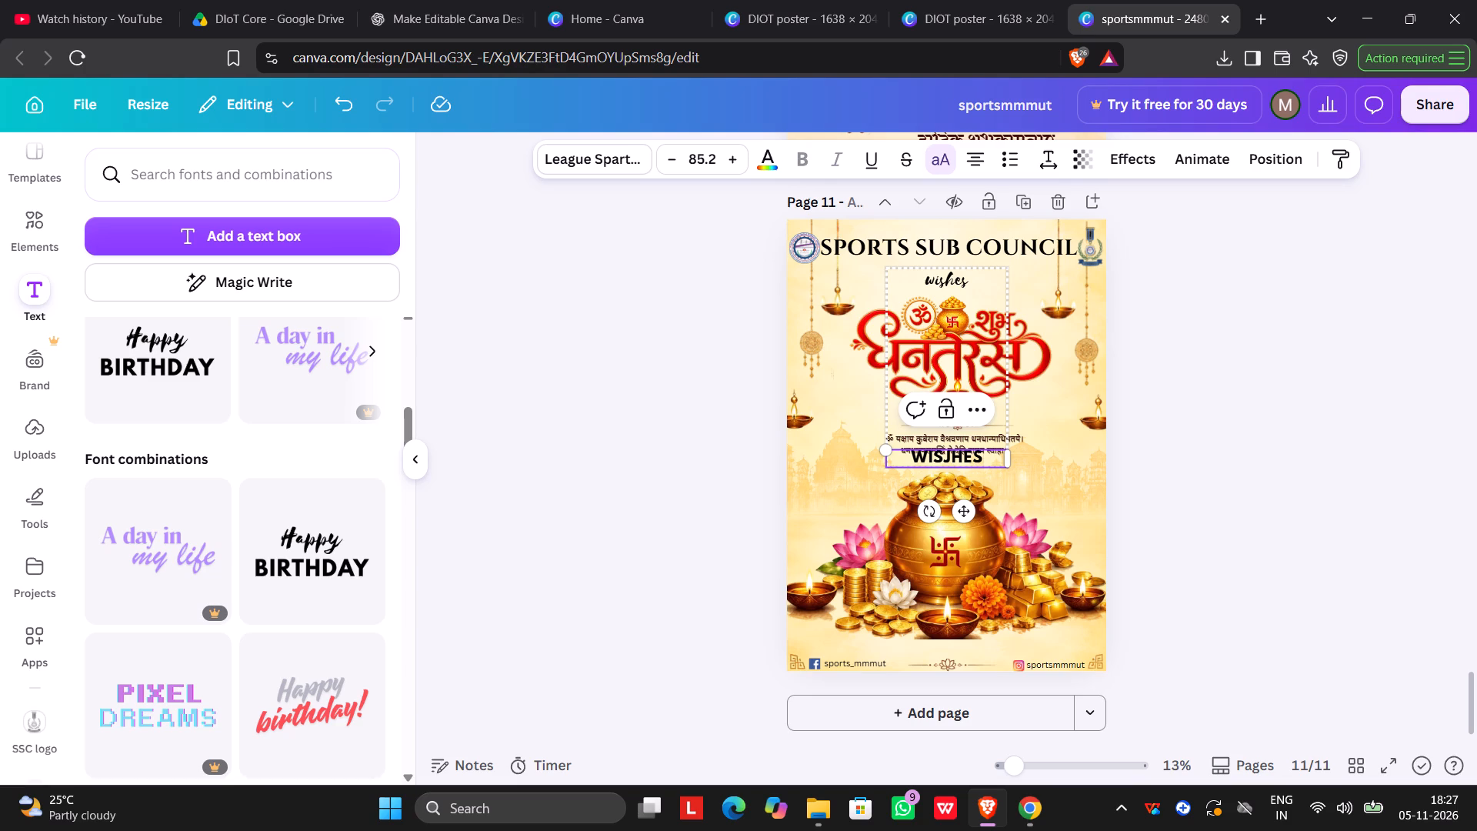
pyautogui.click(1149, 487)
pyautogui.click(954, 459)
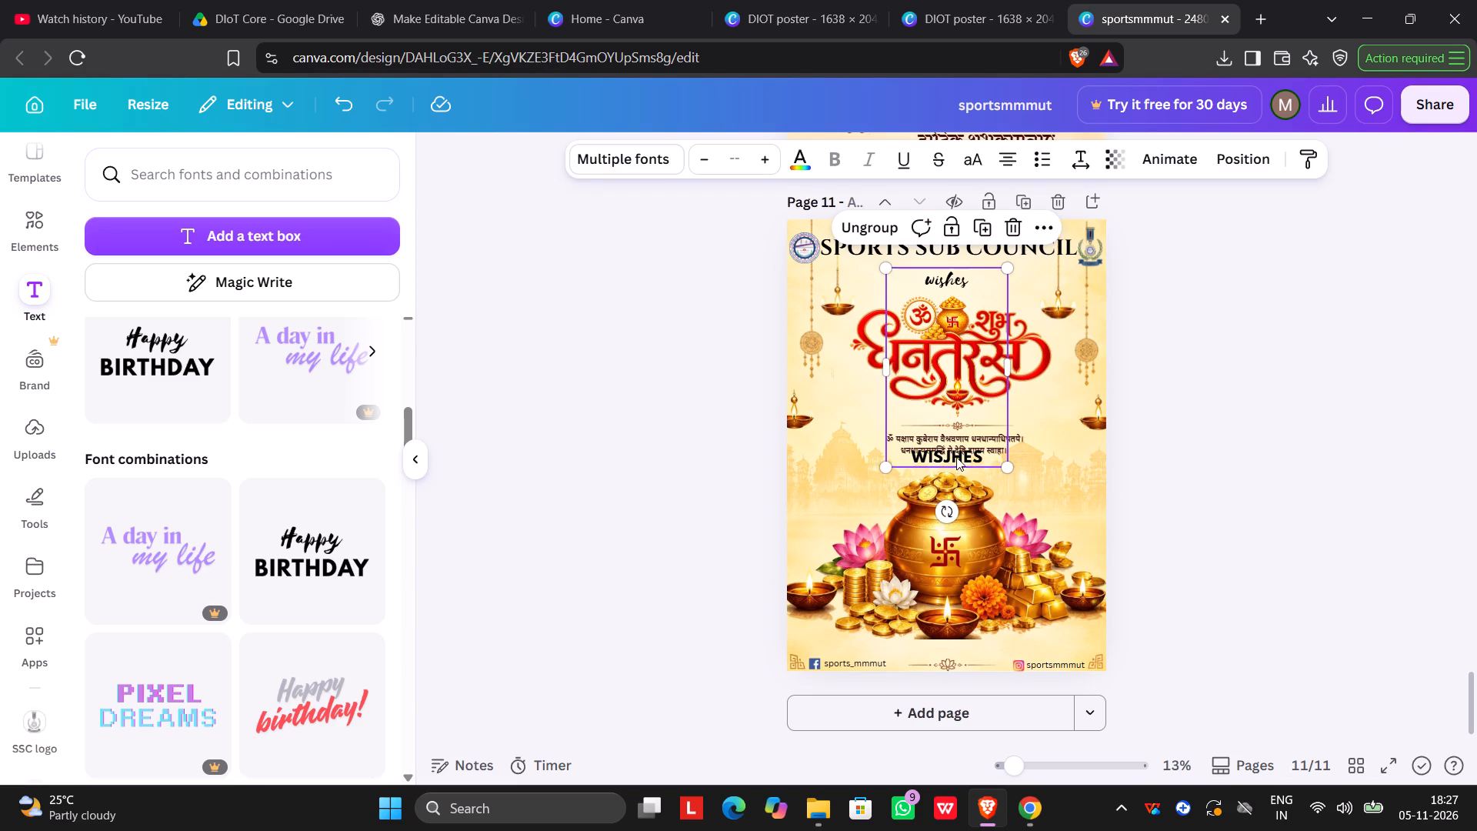
pyautogui.click(955, 436)
pyautogui.click(1146, 439)
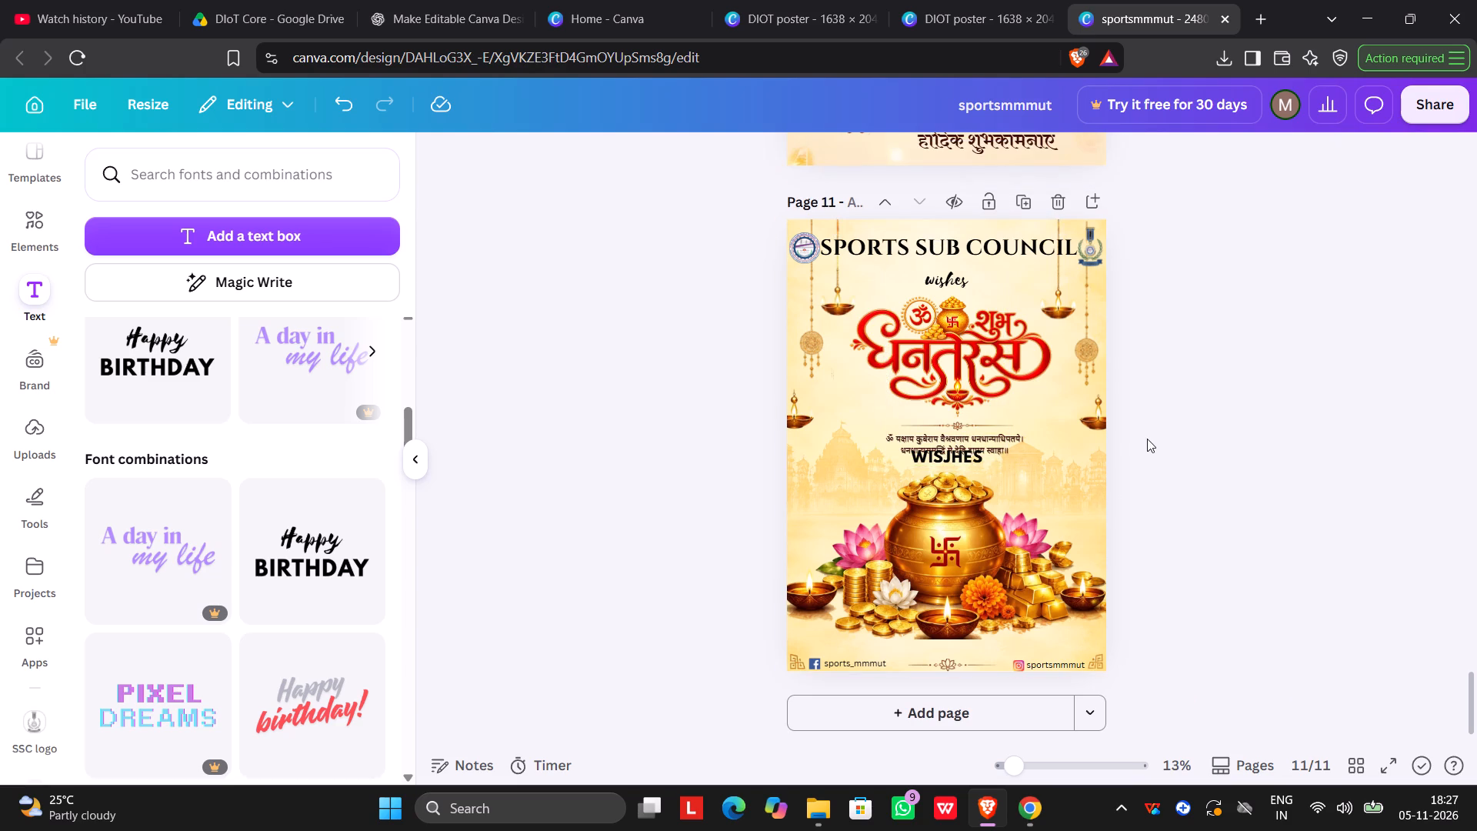
pyautogui.doubleClick(987, 452)
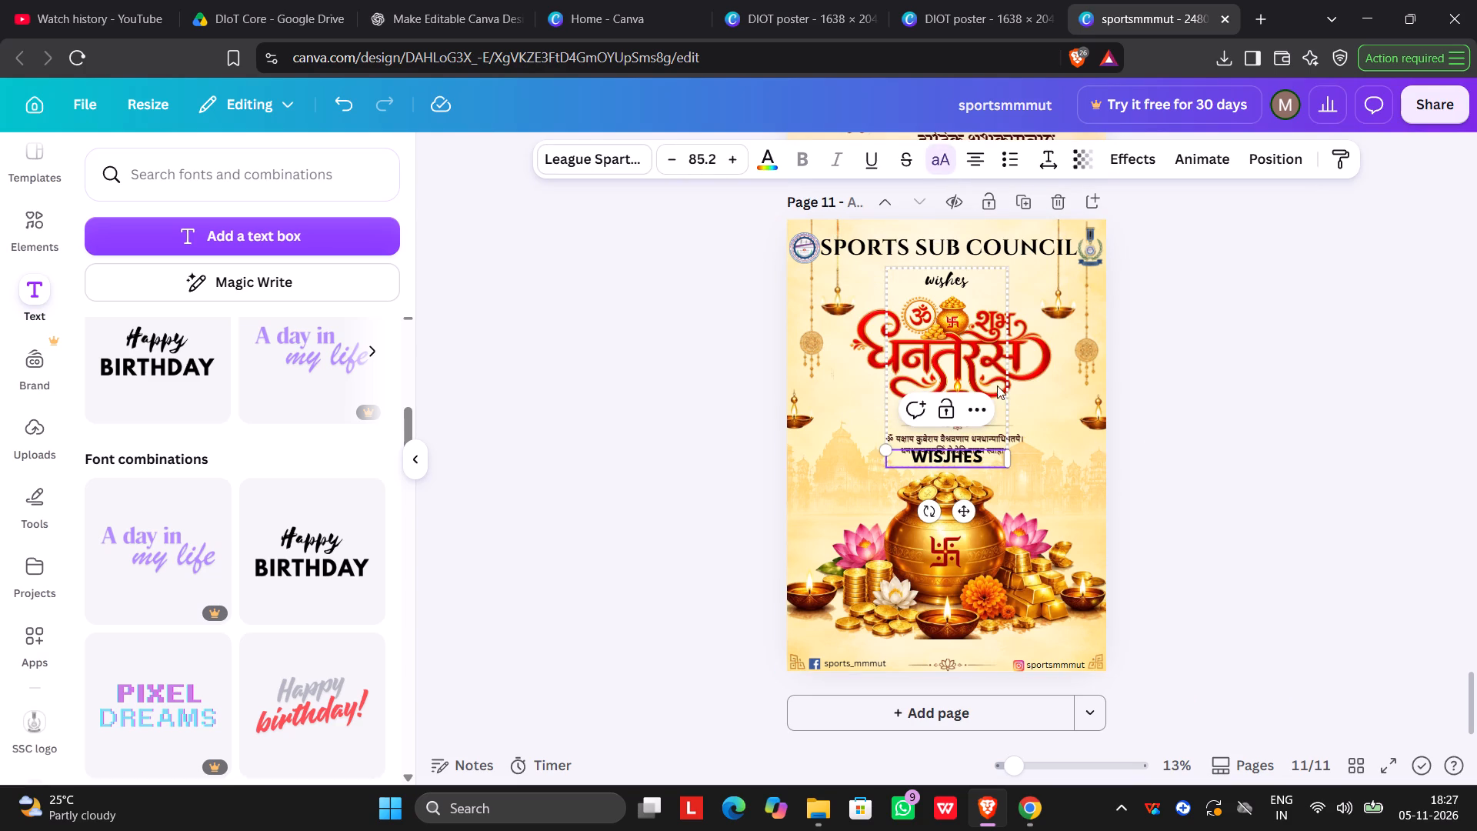
pyautogui.moveTo(994, 459); pyautogui.dragTo(1045, 458)
pyautogui.moveTo(975, 452); pyautogui.dragTo(974, 456)
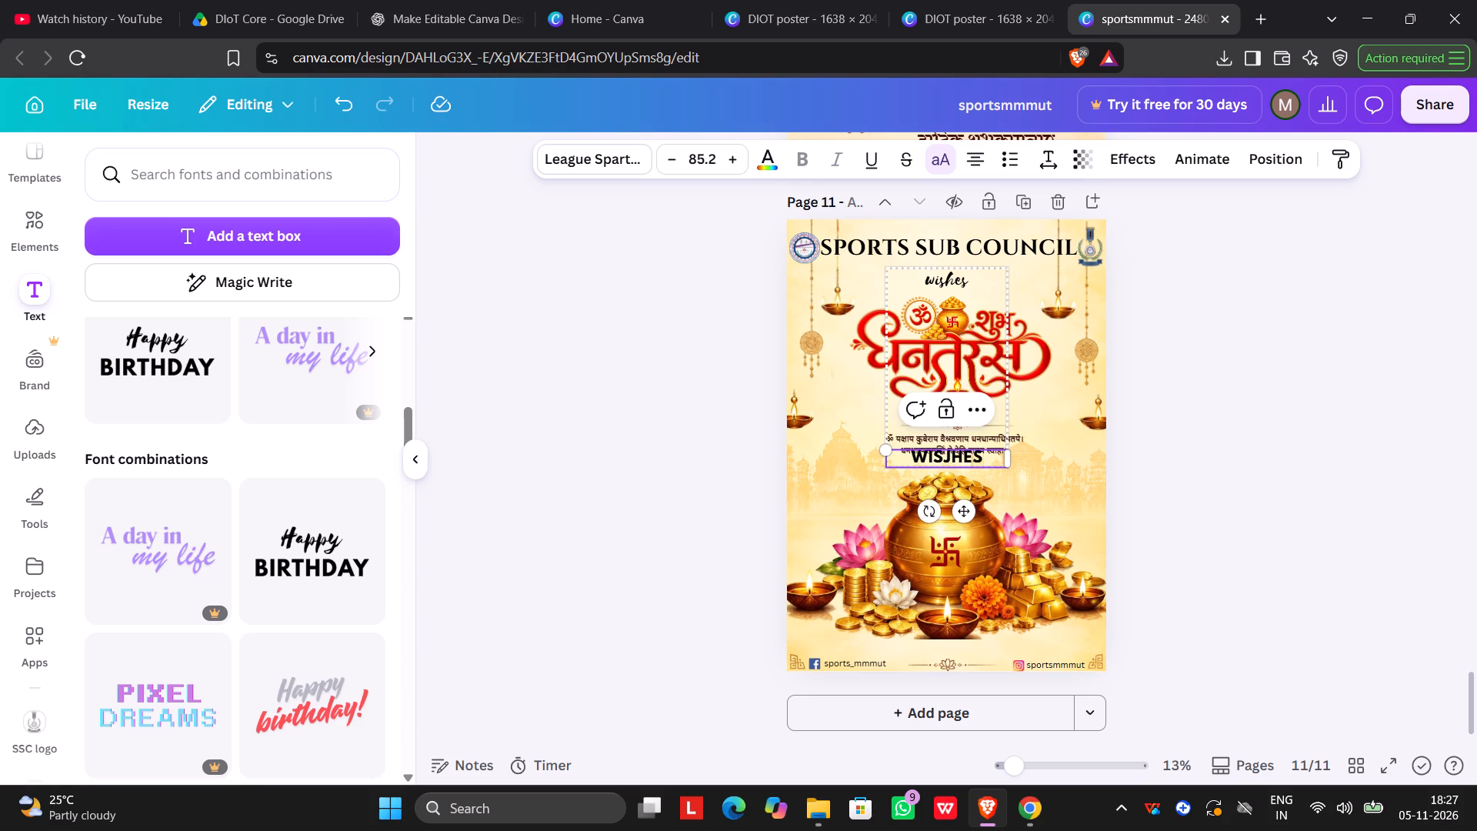
pyautogui.moveTo(974, 456); pyautogui.dragTo(974, 465)
pyautogui.doubleClick(991, 456)
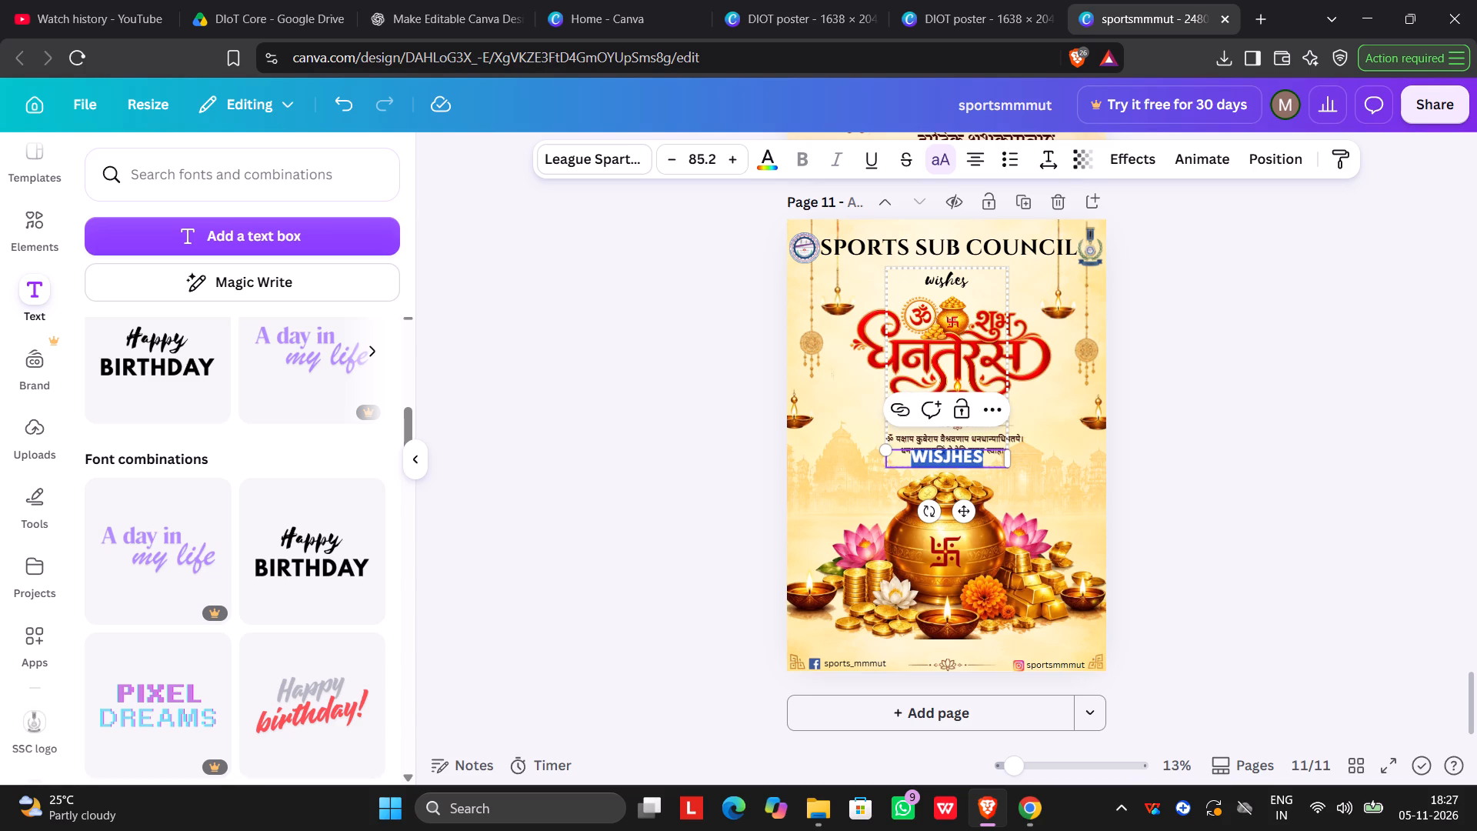
pyautogui.press('BackSpace')
pyautogui.click(1314, 325)
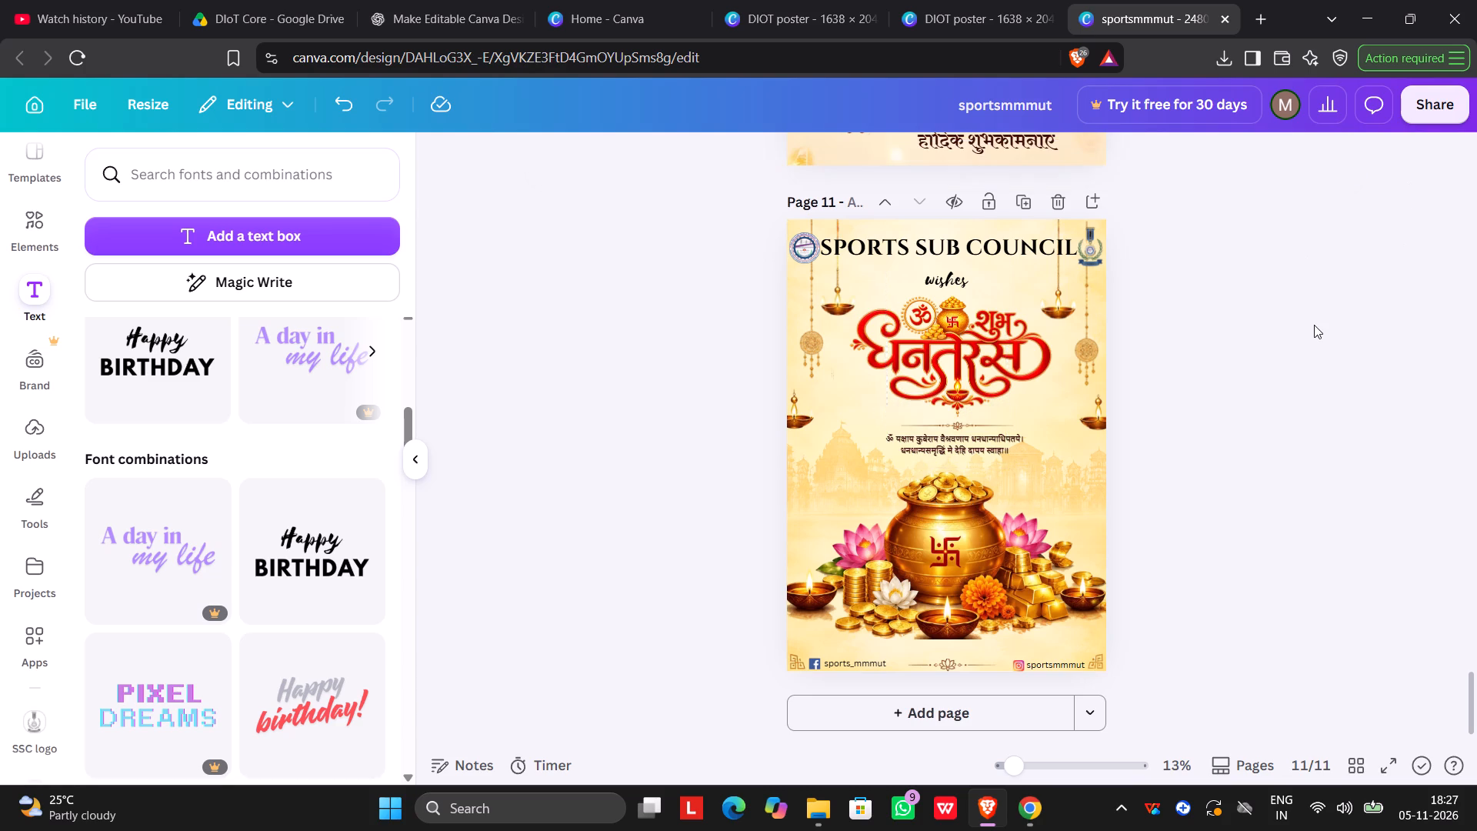
# Nudge the "wishes" text slightly to the right beneath the SPORTS SUB COUNCIL heading.
pyautogui.click(955, 276)
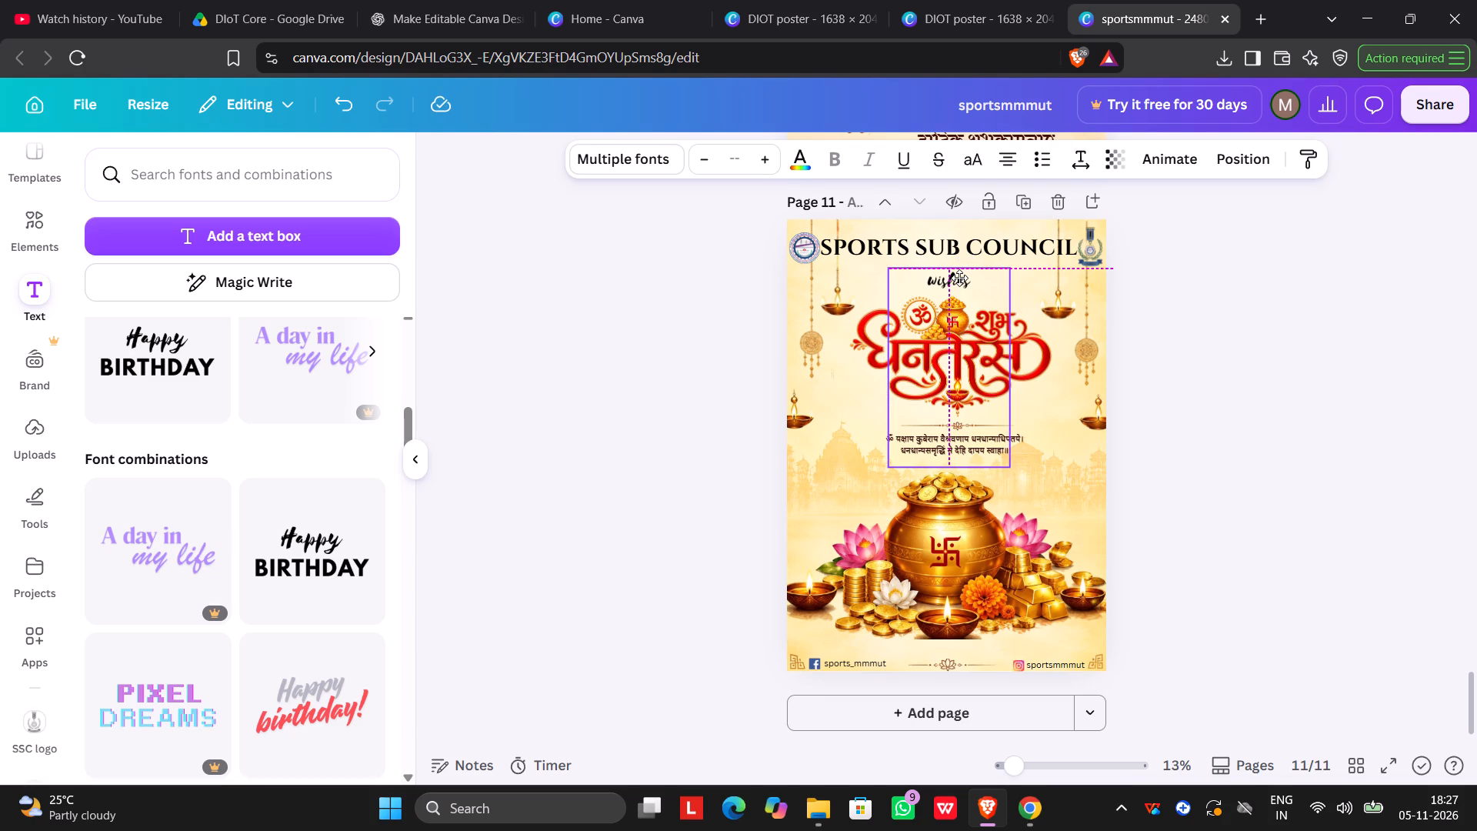
pyautogui.click(1199, 289)
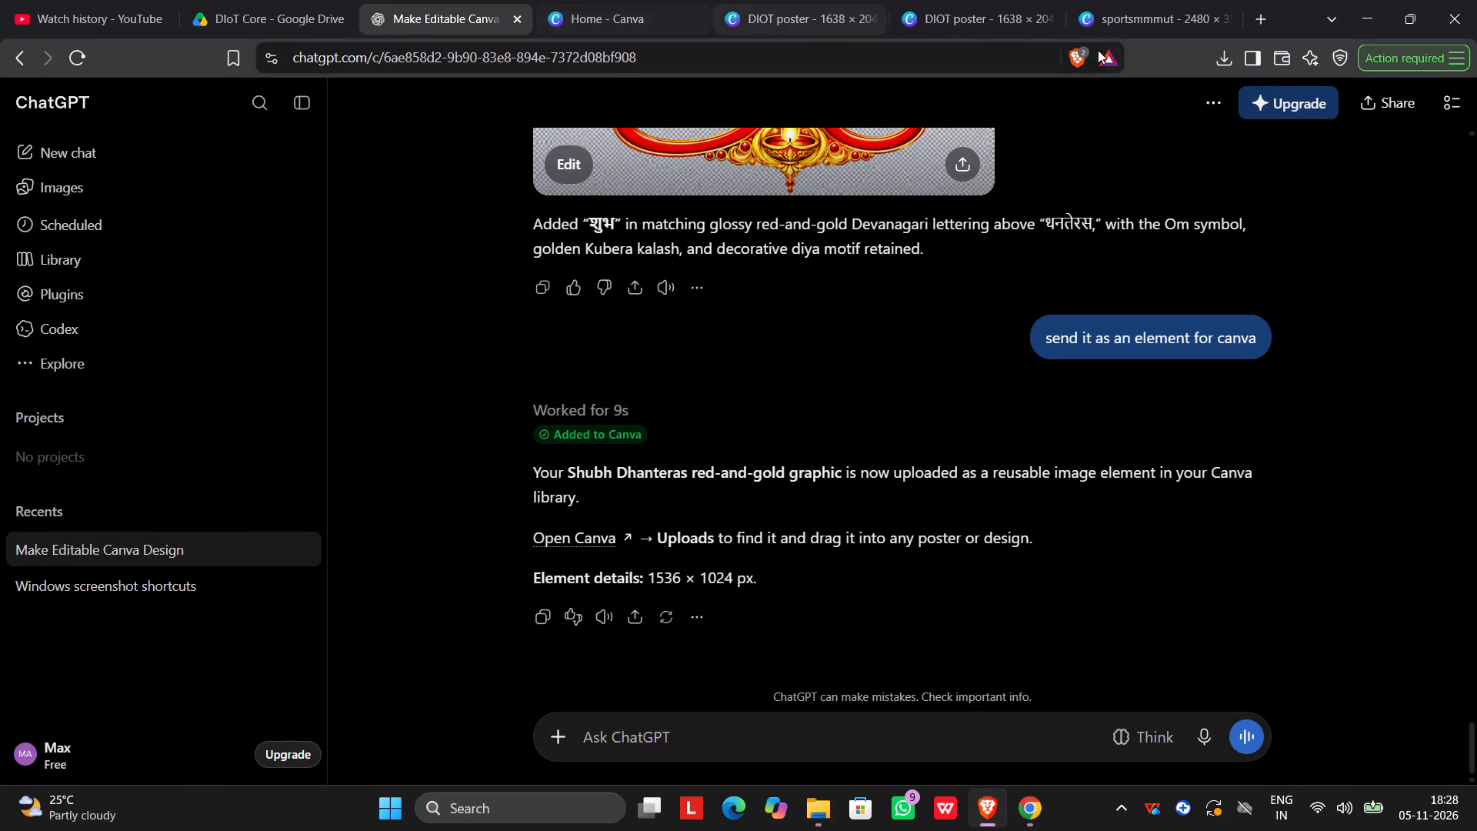
# Return to the sportsmmmut design and open the uploaded images containing the Dhanteras calligraphy graphics.
pyautogui.click(1150, 17)
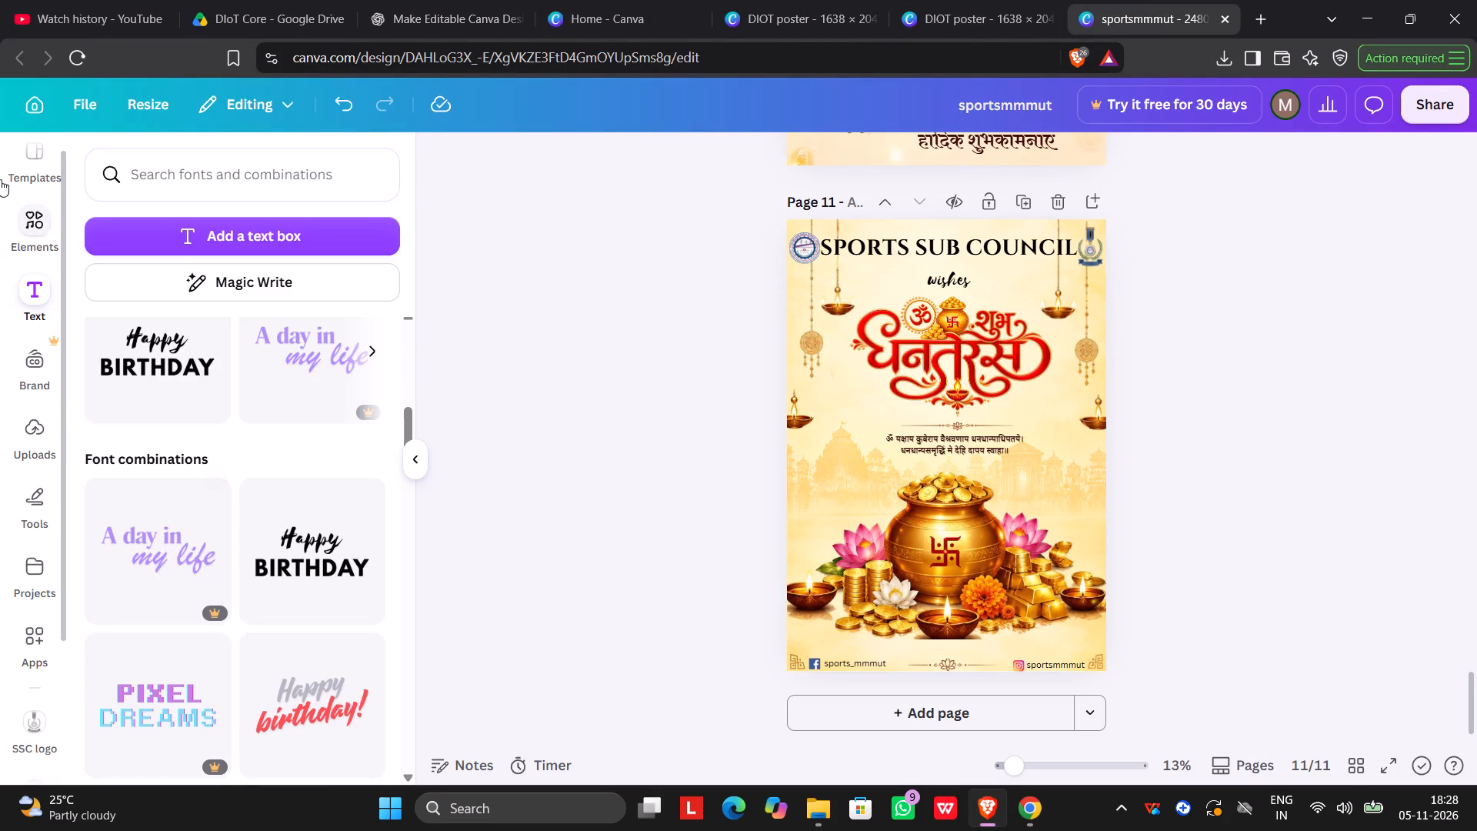
pyautogui.click(41, 249)
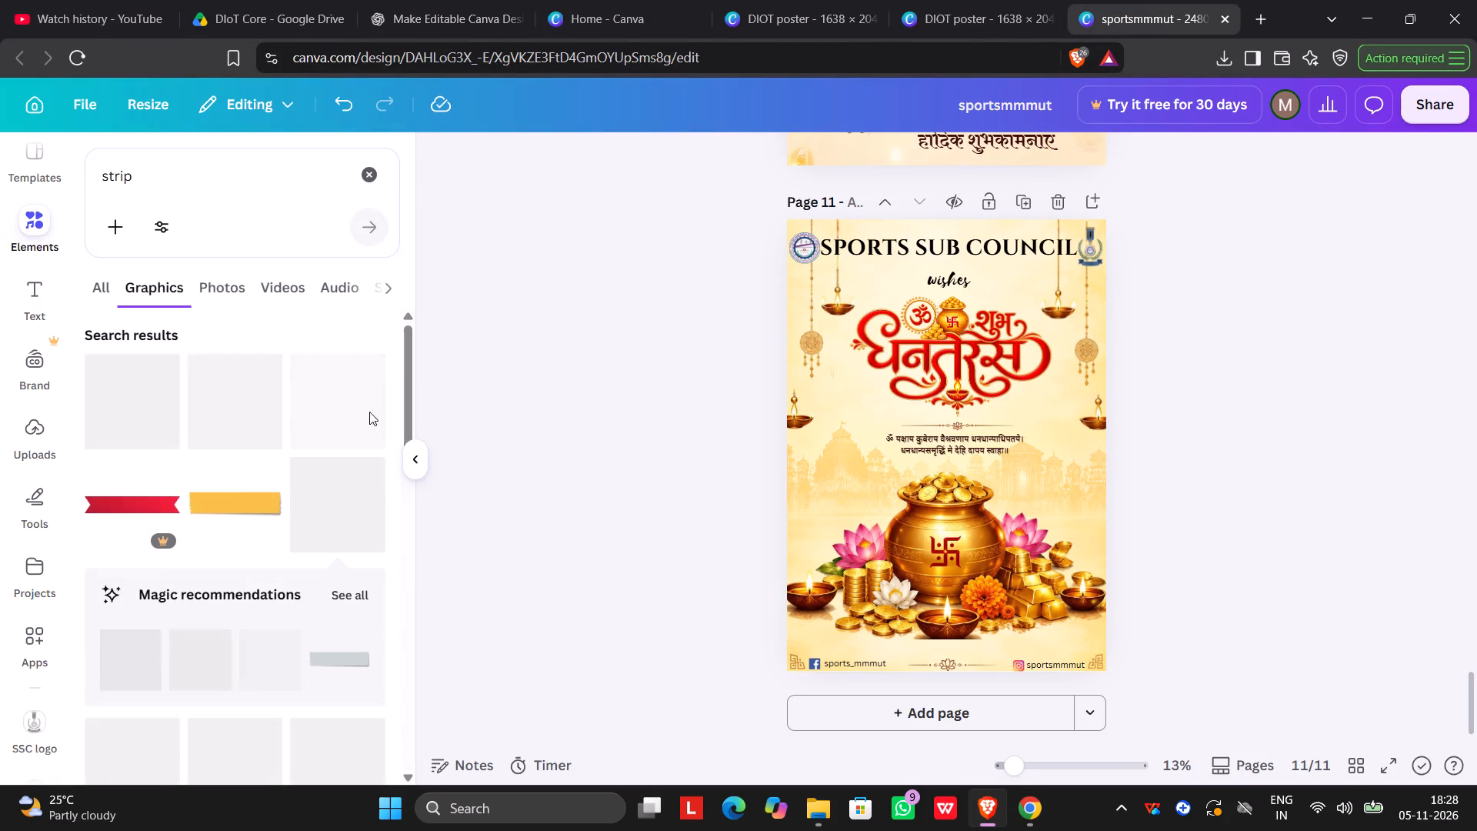
pyautogui.scroll(-4, 298, 607)
pyautogui.scroll(5, 299, 607)
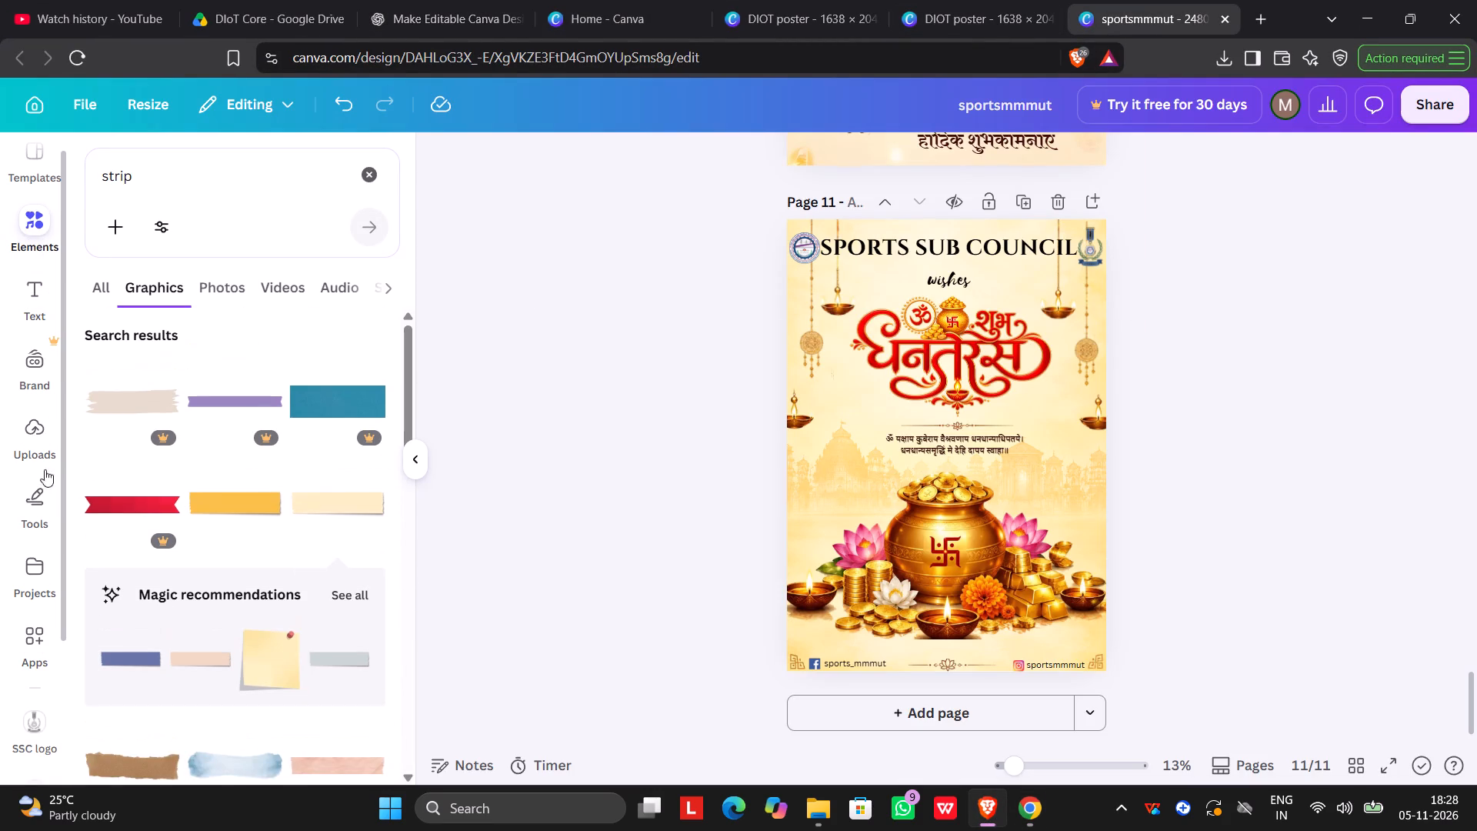
pyautogui.moveTo(33, 454); pyautogui.dragTo(51, 489)
pyautogui.moveTo(52, 425); pyautogui.dragTo(69, 436)
pyautogui.click(42, 423)
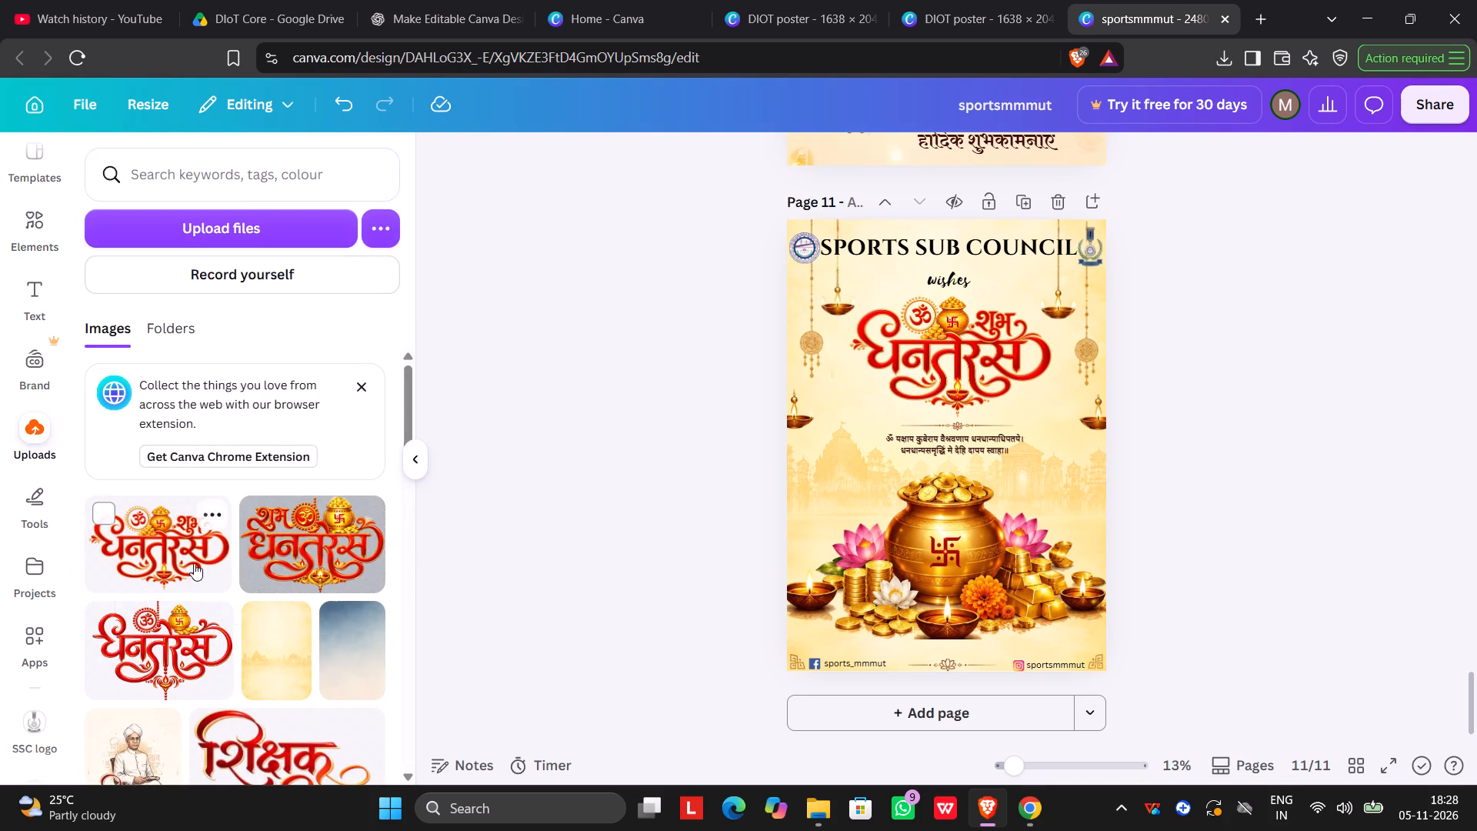
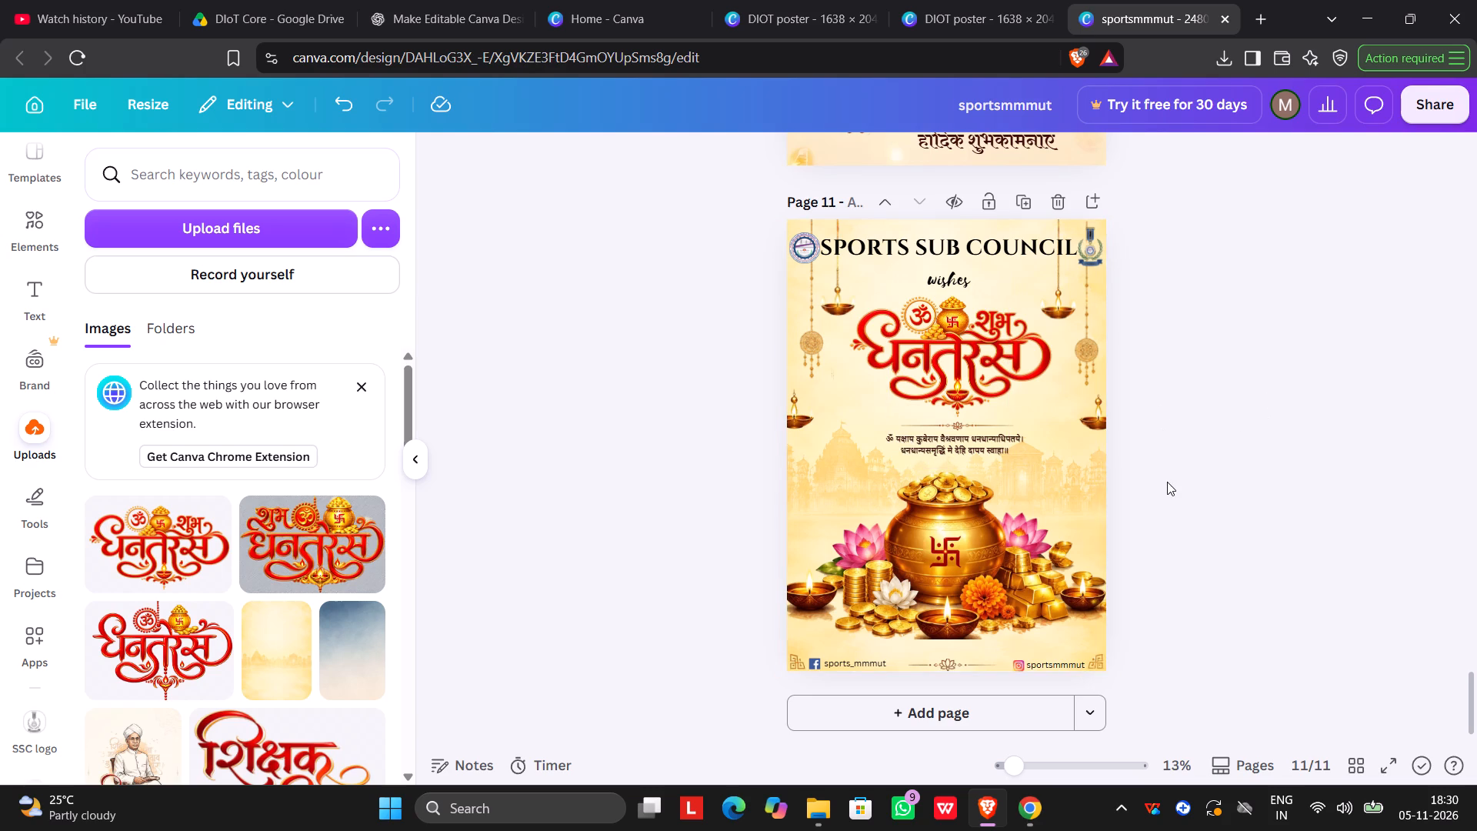
# Nudge the thin ornamental divider above the Sanskrit verse slightly to the left so it is centred beneath the Dhanteras calligraphy.
pyautogui.click(1012, 426)
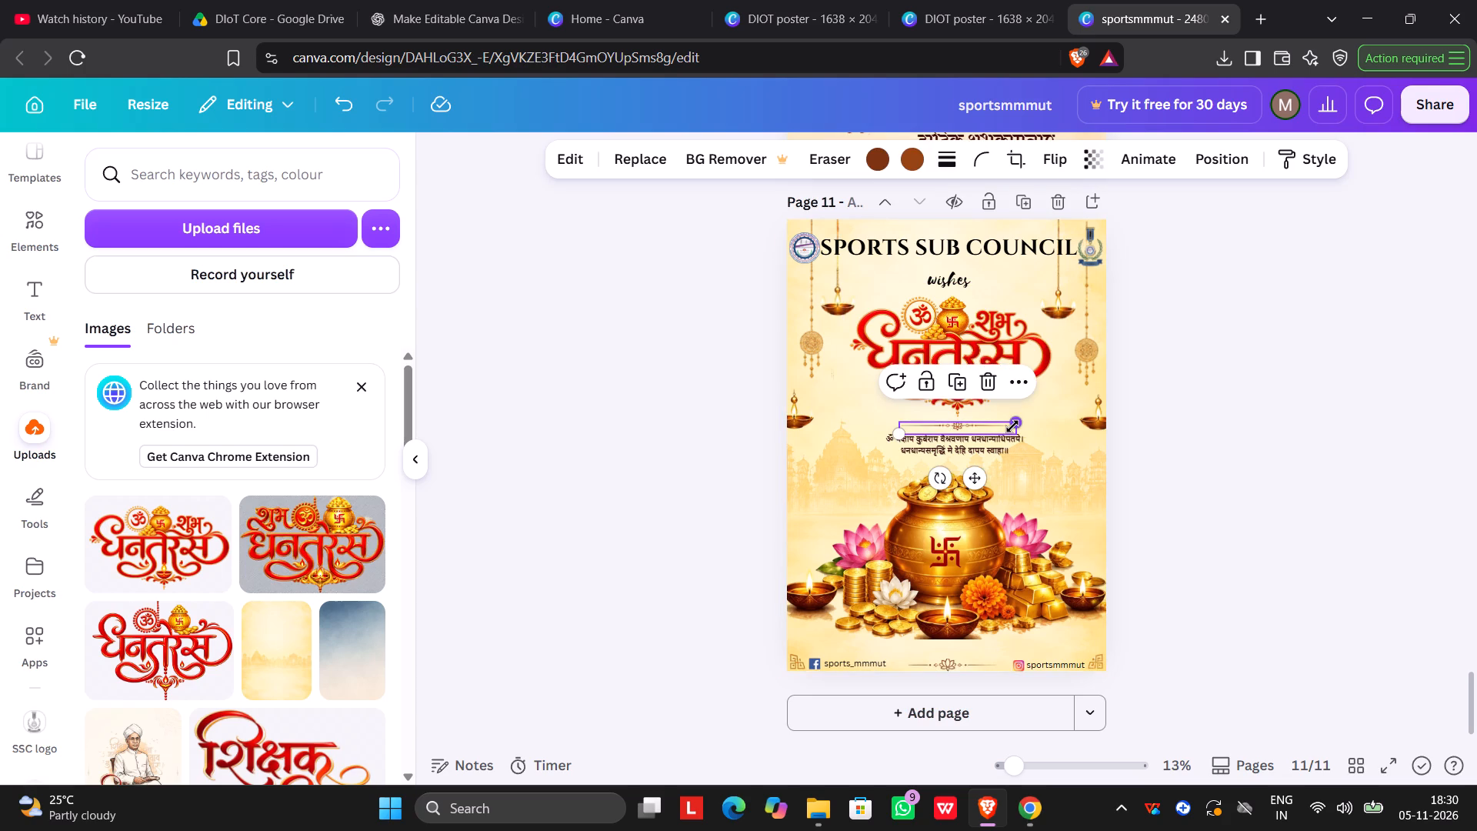
pyautogui.press('Left')
pyautogui.press('Left')
pyautogui.press('Left')
pyautogui.press('Left')
pyautogui.press('Left')
pyautogui.press('Left')
pyautogui.press('Left')
pyautogui.press('Left')
pyautogui.press('Left')
pyautogui.press('Left')
pyautogui.press('Left')
pyautogui.press('Left')
pyautogui.press('Left')
pyautogui.press('Left')
pyautogui.press('Left')
pyautogui.press('Left')
pyautogui.press('Left')
pyautogui.press('Left')
pyautogui.press('Left')
pyautogui.press('Left')
pyautogui.press('Left')
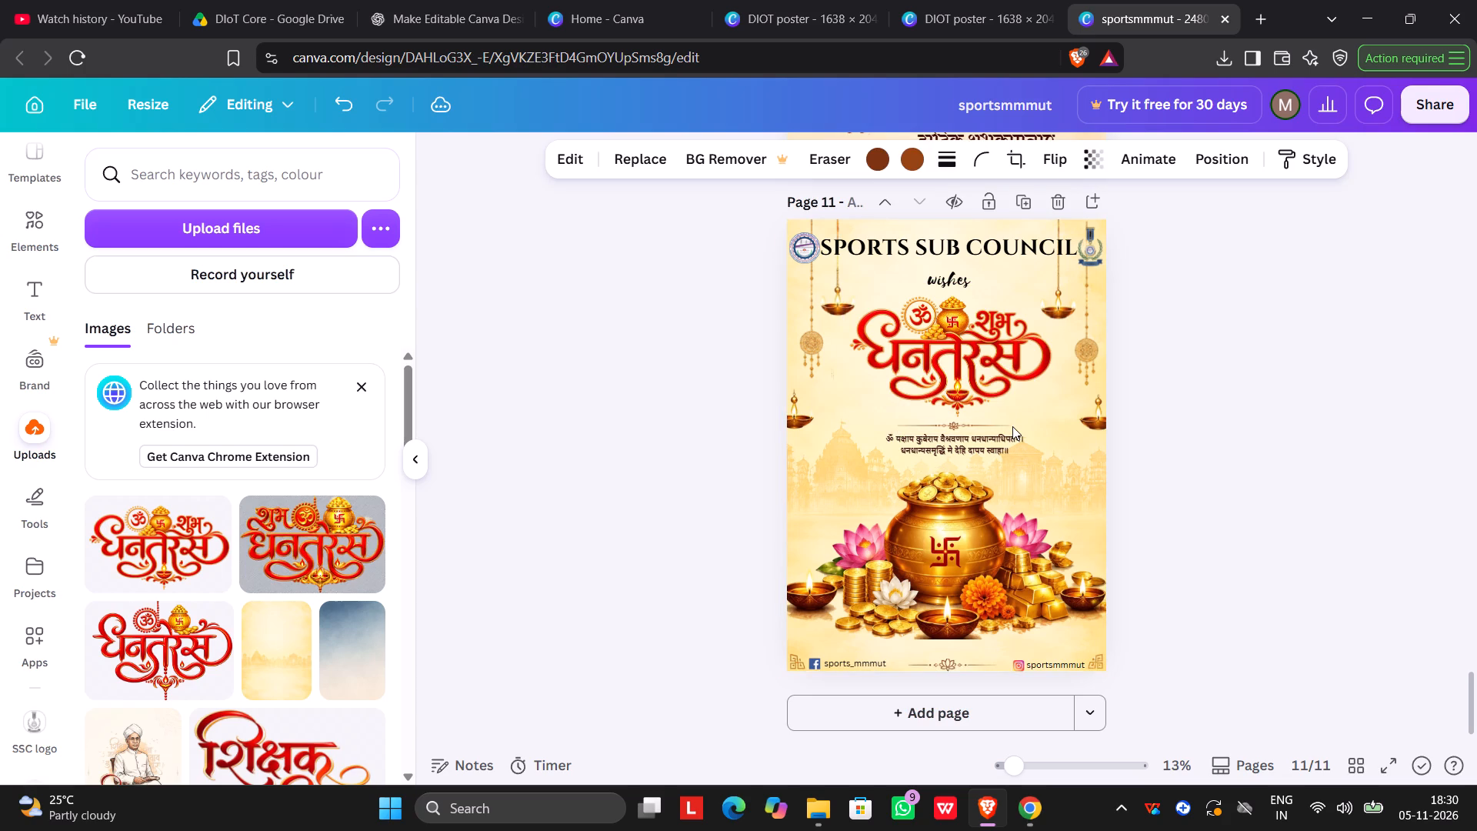
pyautogui.press('Right')
pyautogui.press('Right')
pyautogui.press('Right')
pyautogui.press('Left')
pyautogui.press('Left')
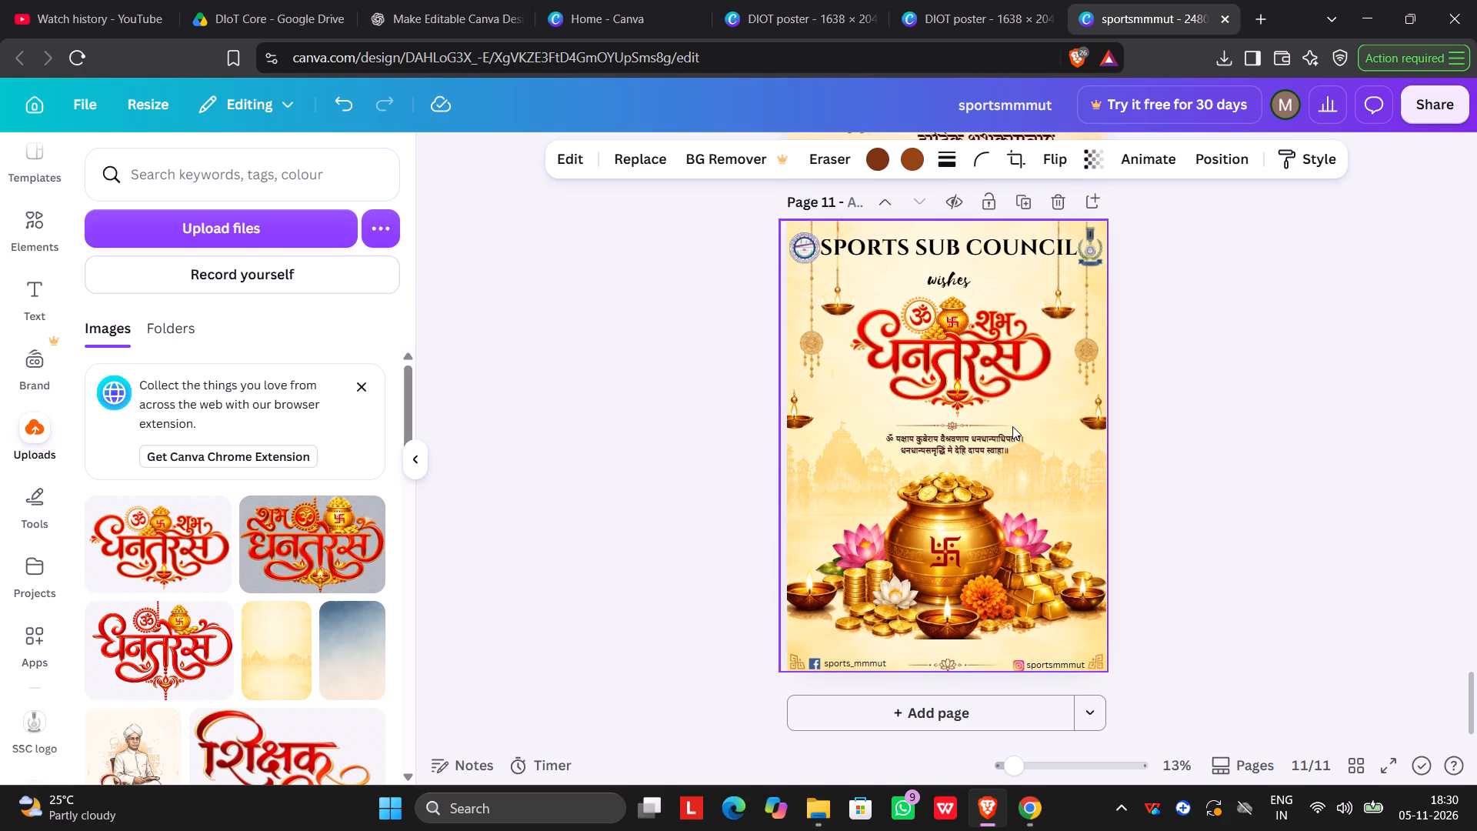
pyautogui.click(1392, 516)
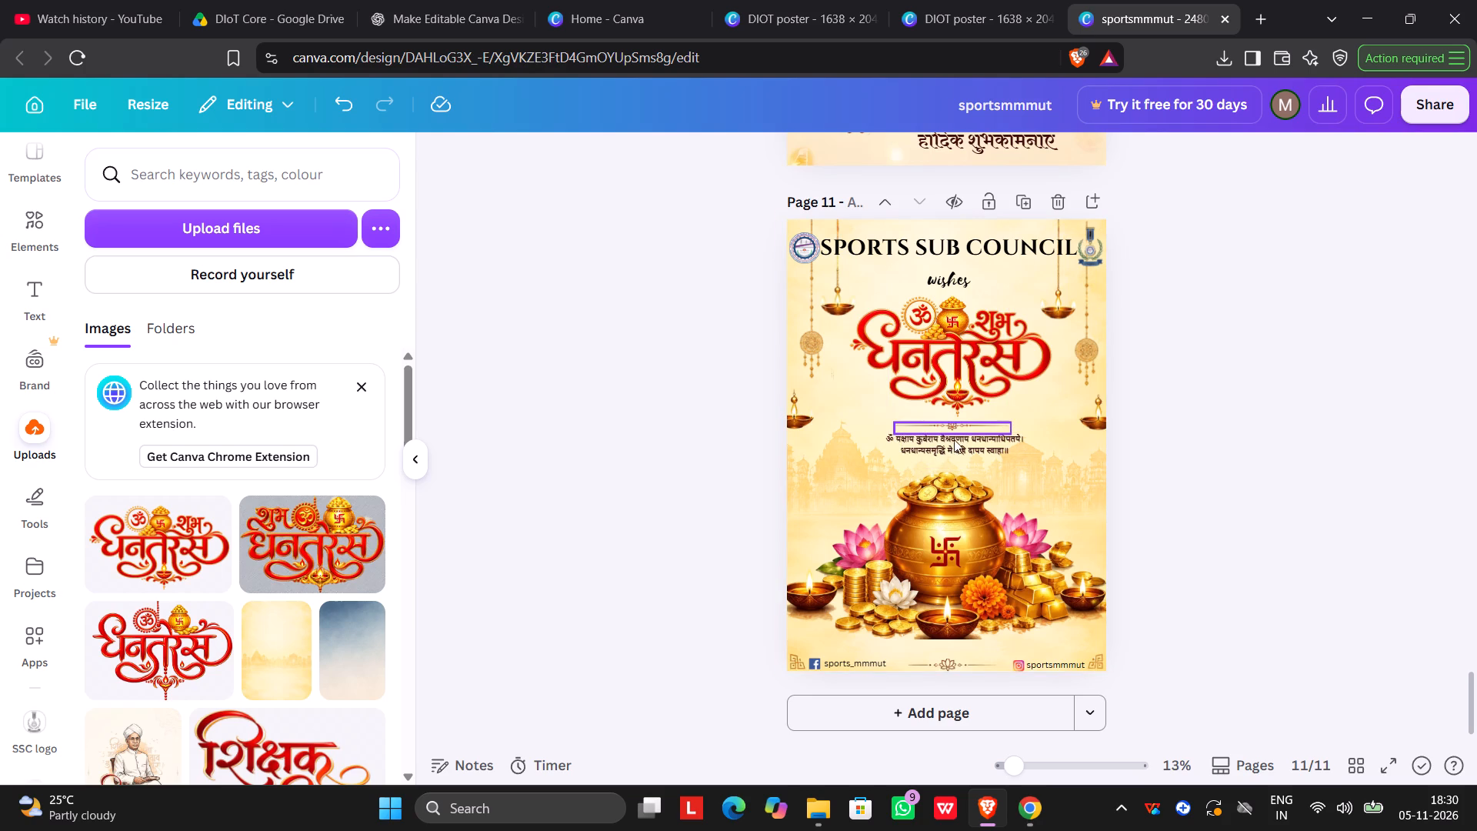
pyautogui.click(1216, 460)
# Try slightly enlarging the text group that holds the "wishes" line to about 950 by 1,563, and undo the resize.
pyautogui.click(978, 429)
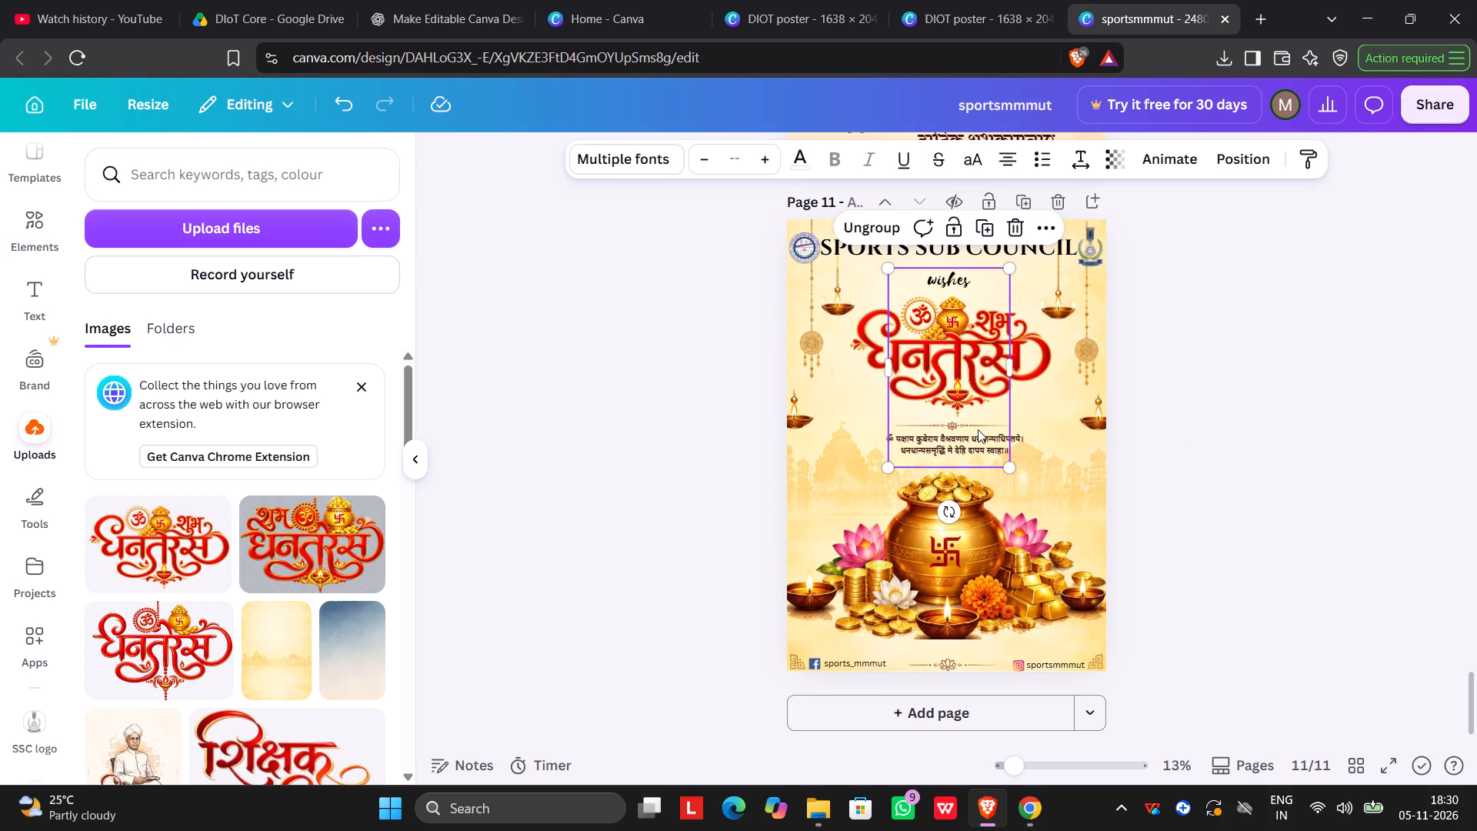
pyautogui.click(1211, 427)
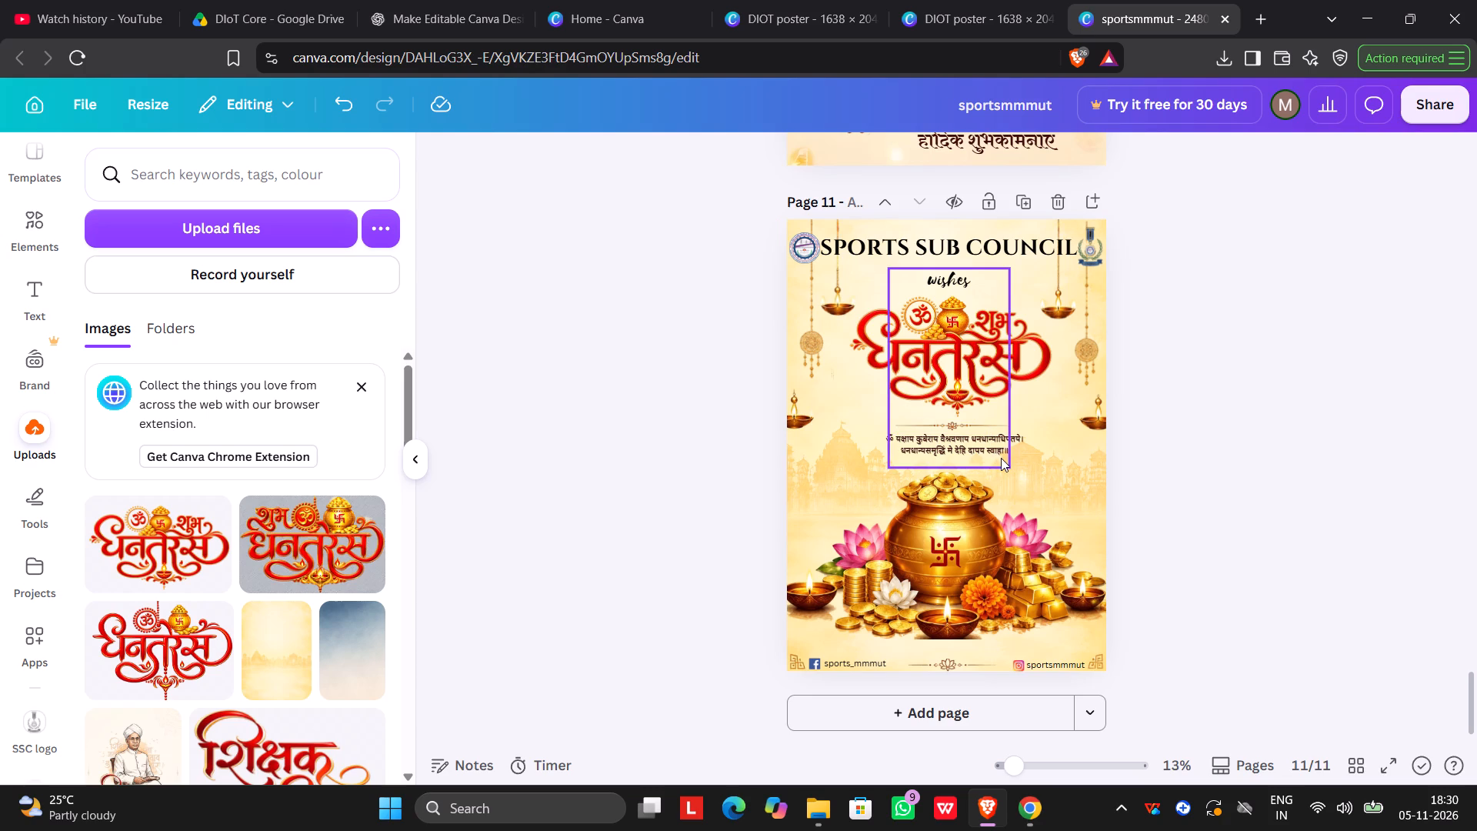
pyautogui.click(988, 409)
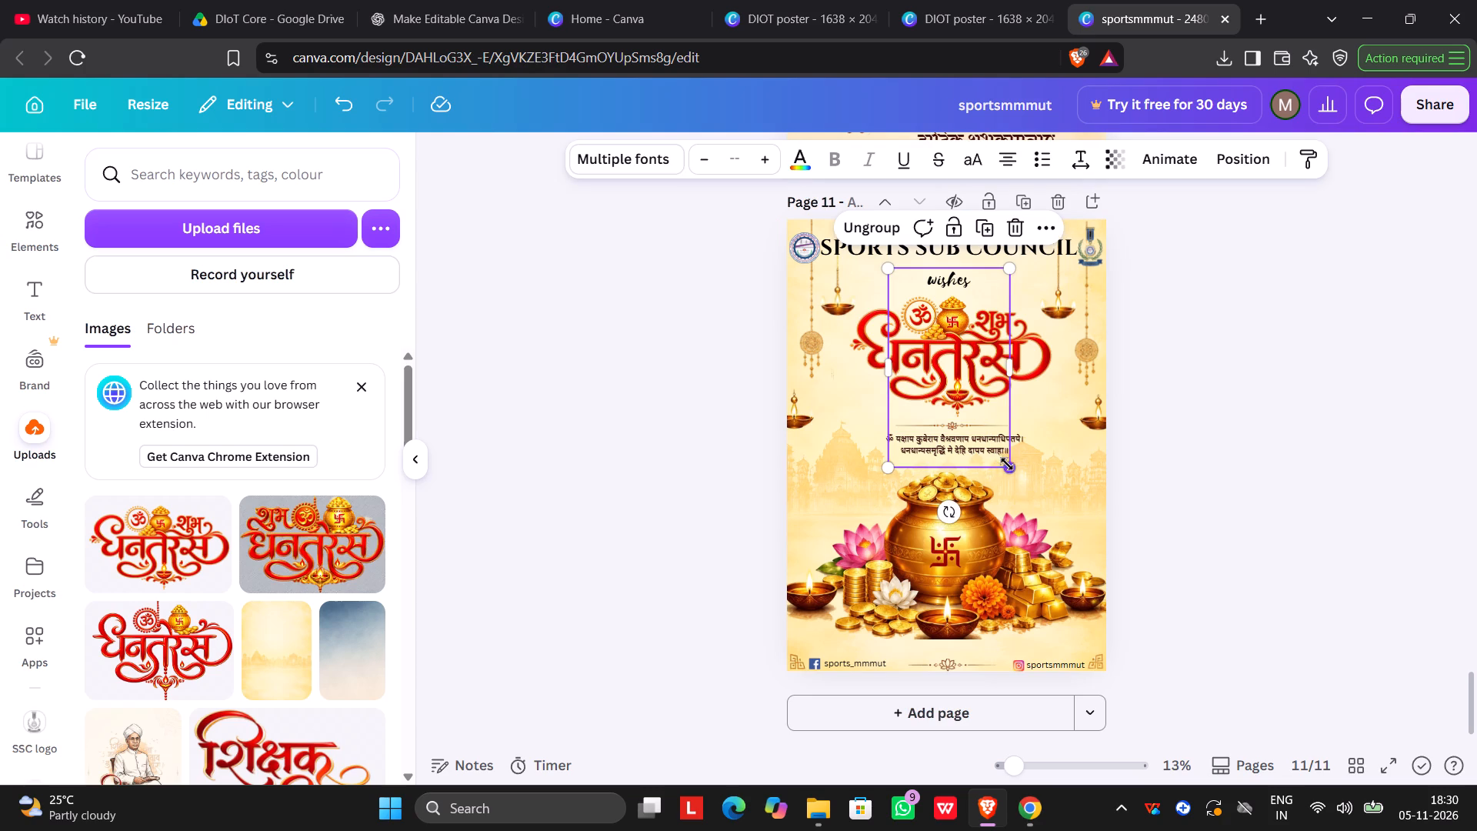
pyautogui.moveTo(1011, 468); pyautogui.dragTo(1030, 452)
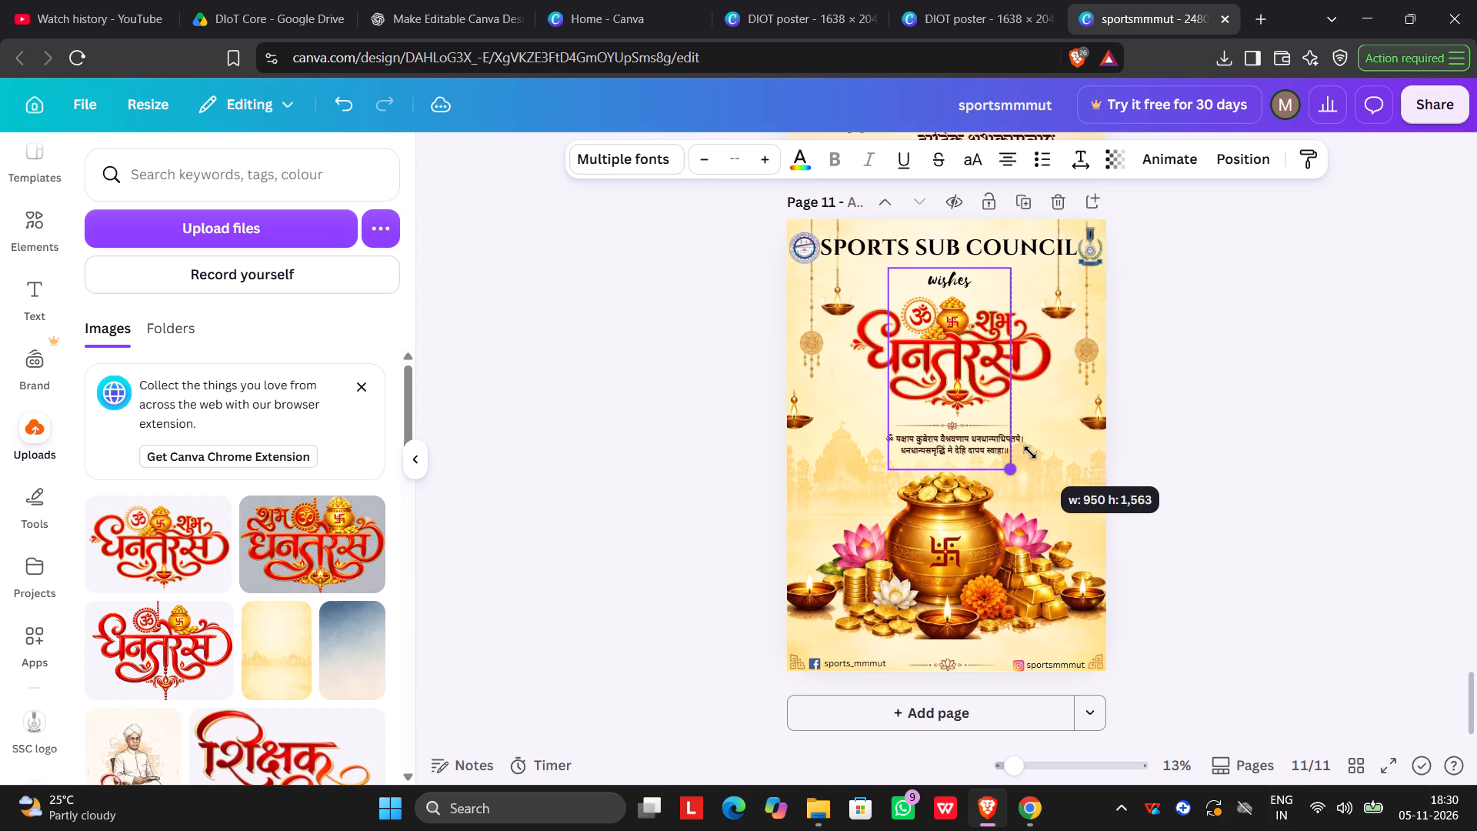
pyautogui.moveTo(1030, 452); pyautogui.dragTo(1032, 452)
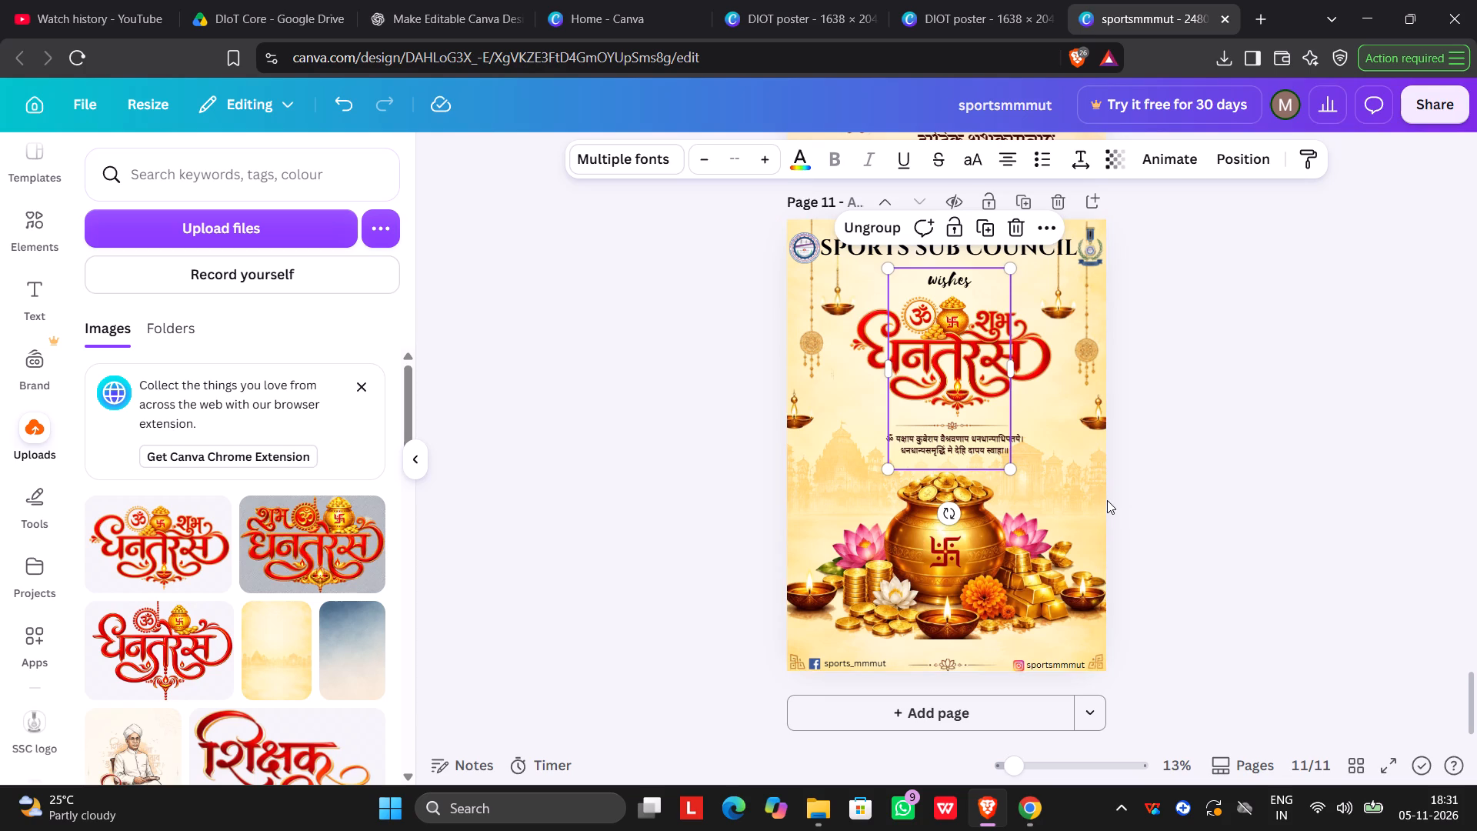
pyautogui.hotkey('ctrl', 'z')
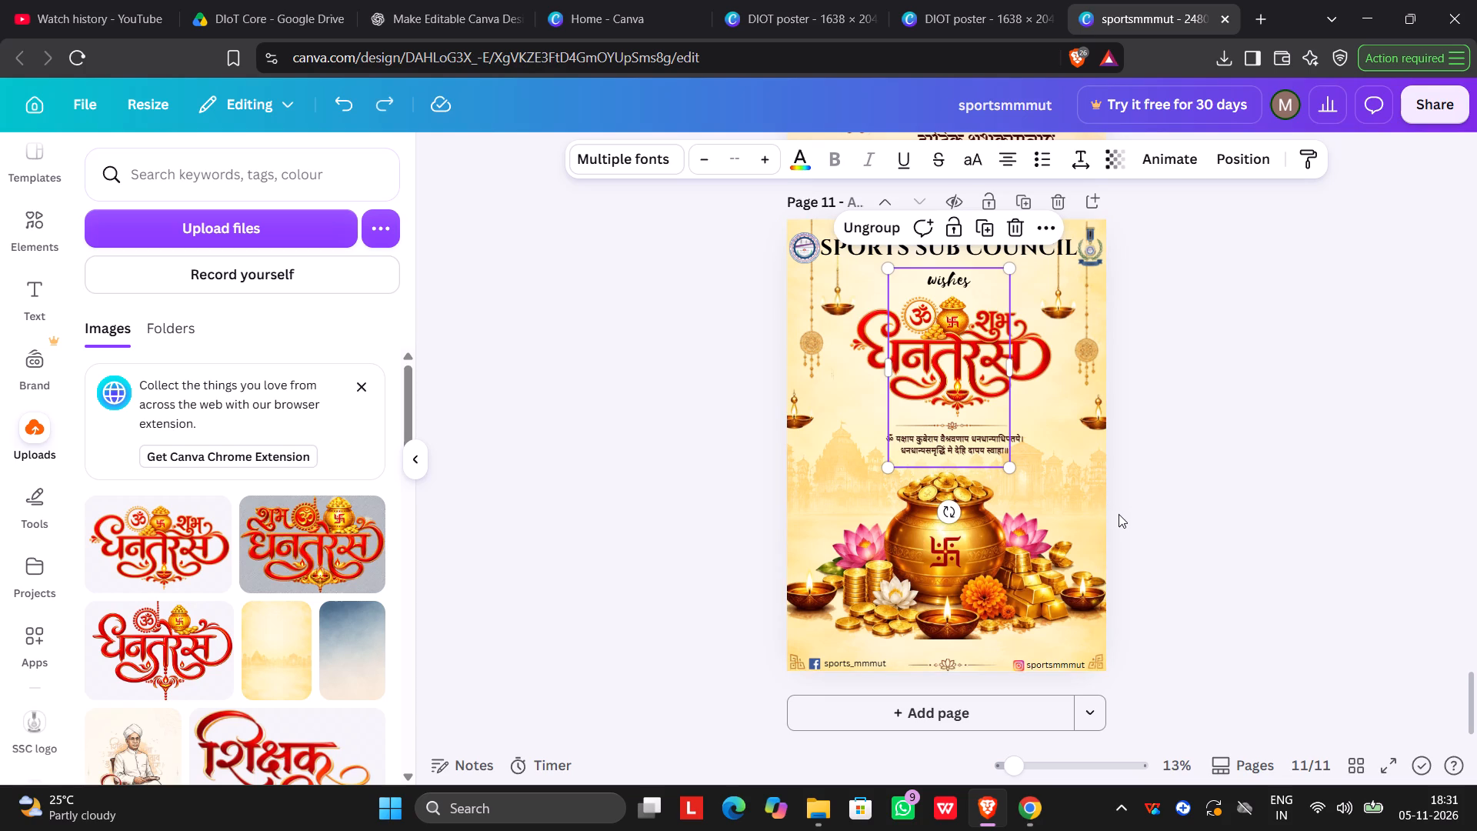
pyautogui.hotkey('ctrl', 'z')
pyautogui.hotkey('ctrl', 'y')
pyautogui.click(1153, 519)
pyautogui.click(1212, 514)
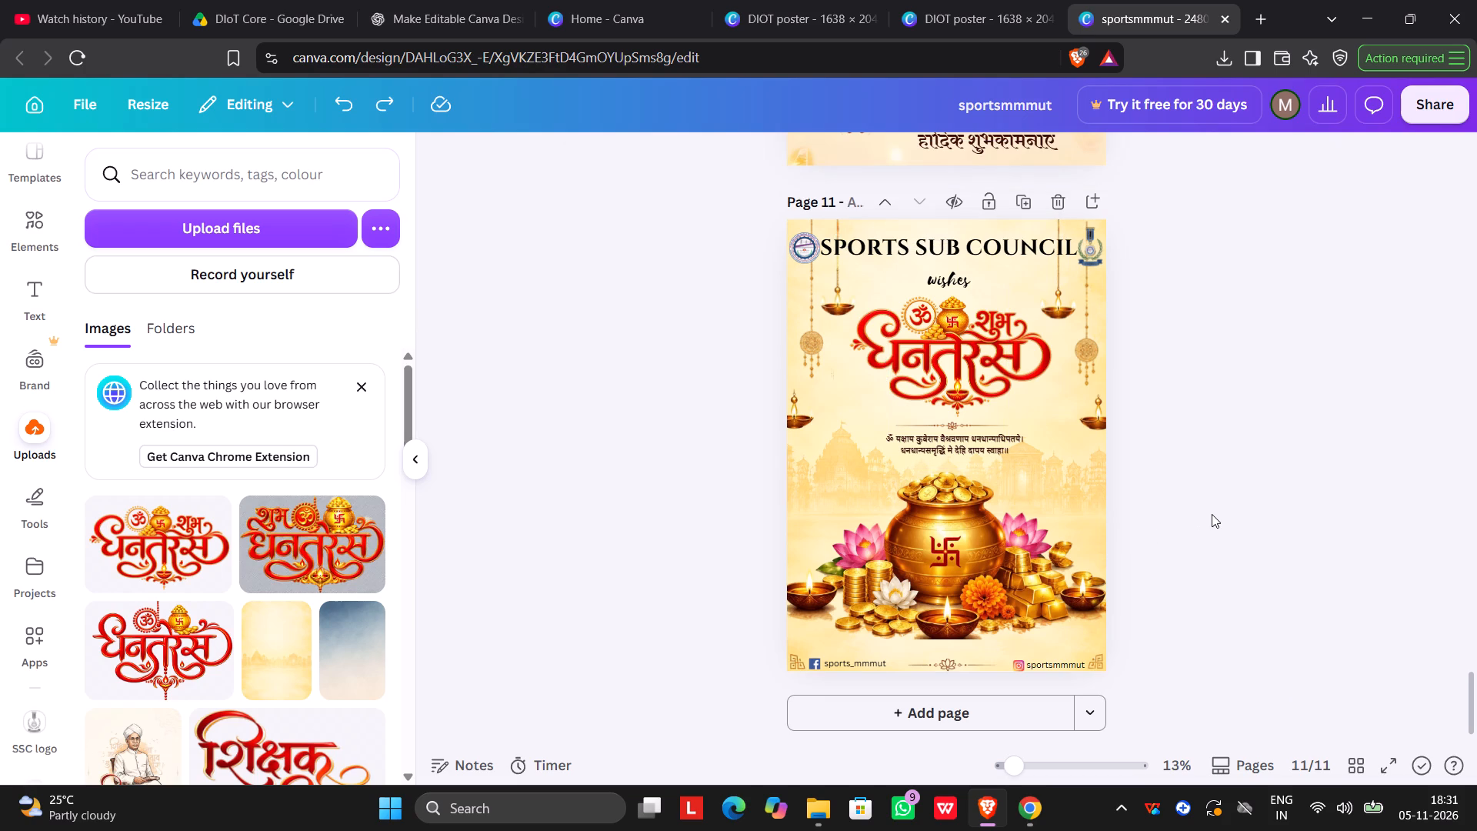